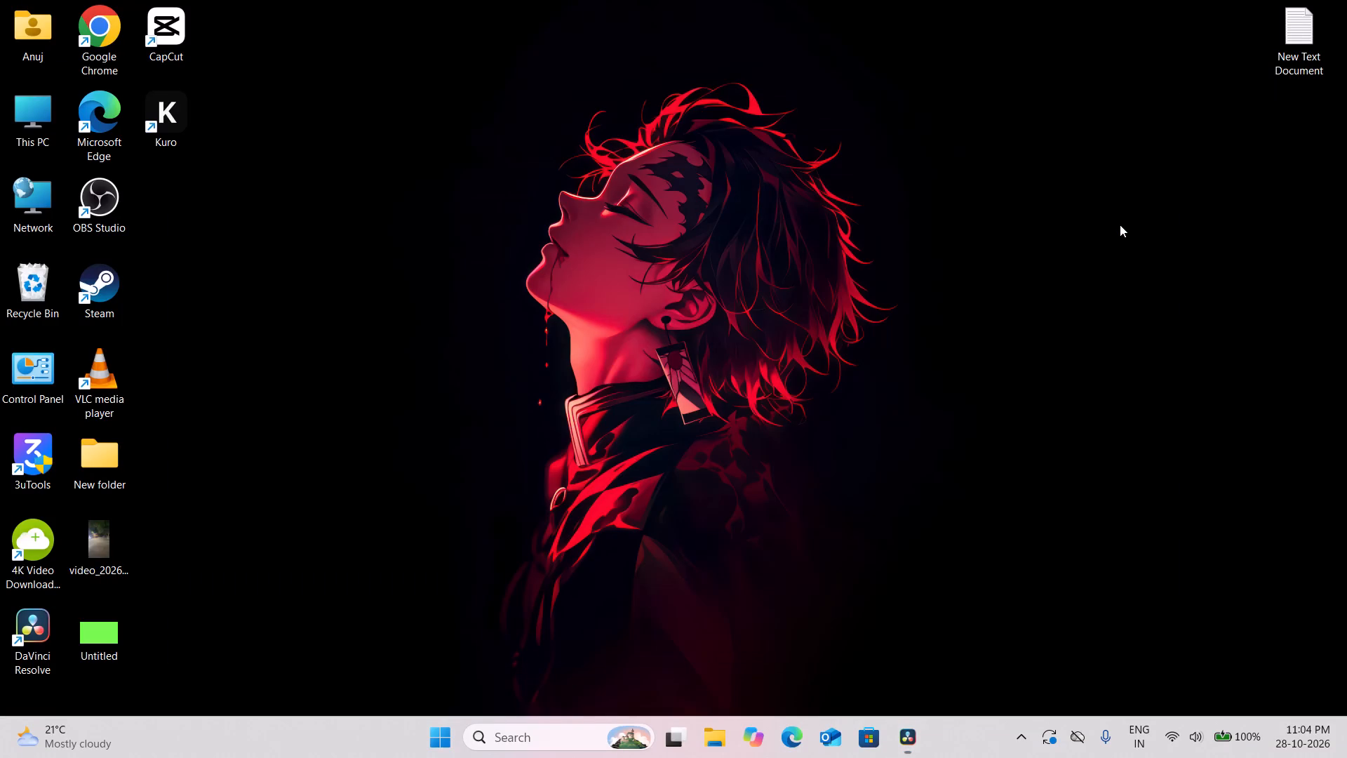
Launch Google Chrome and open the YouTube home page from the new tab's youtube shortcut.
double_click(100, 31)
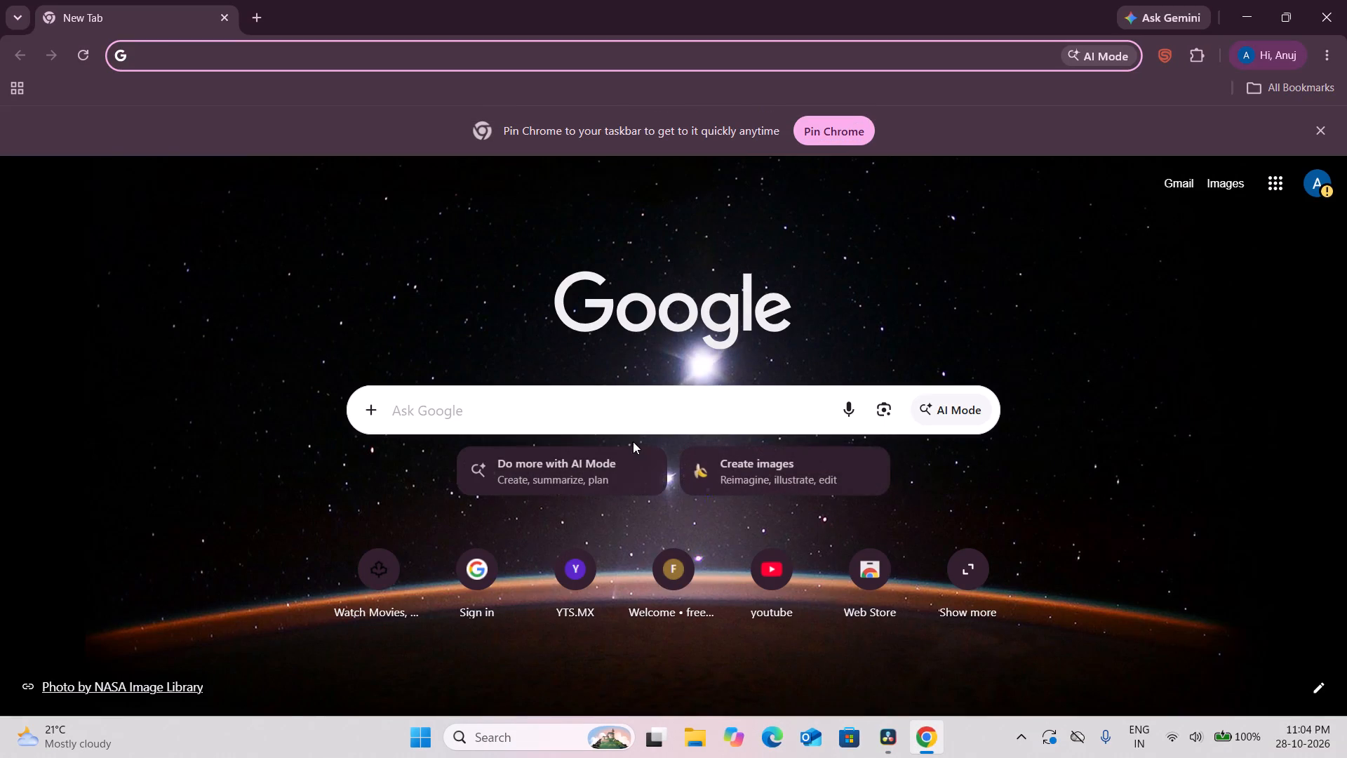
left_click(615, 433)
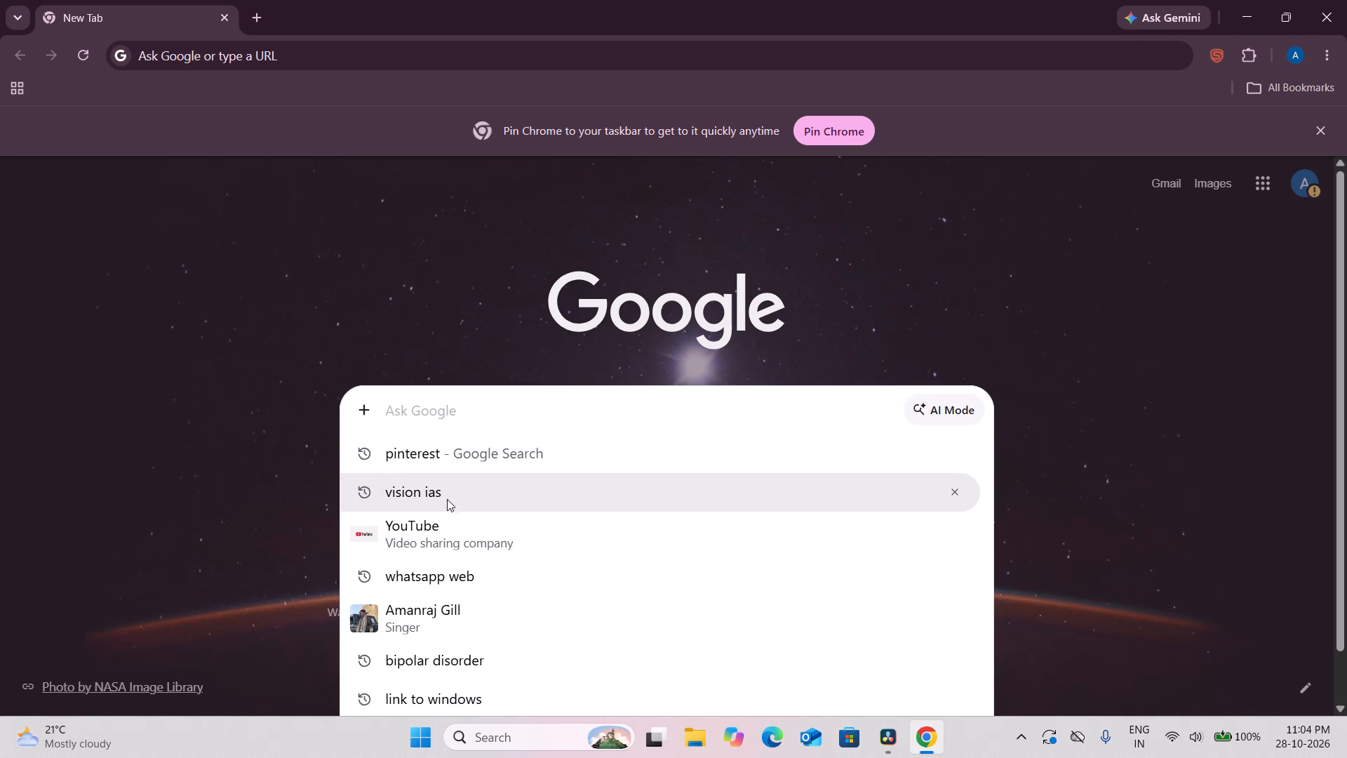
left_click(467, 338)
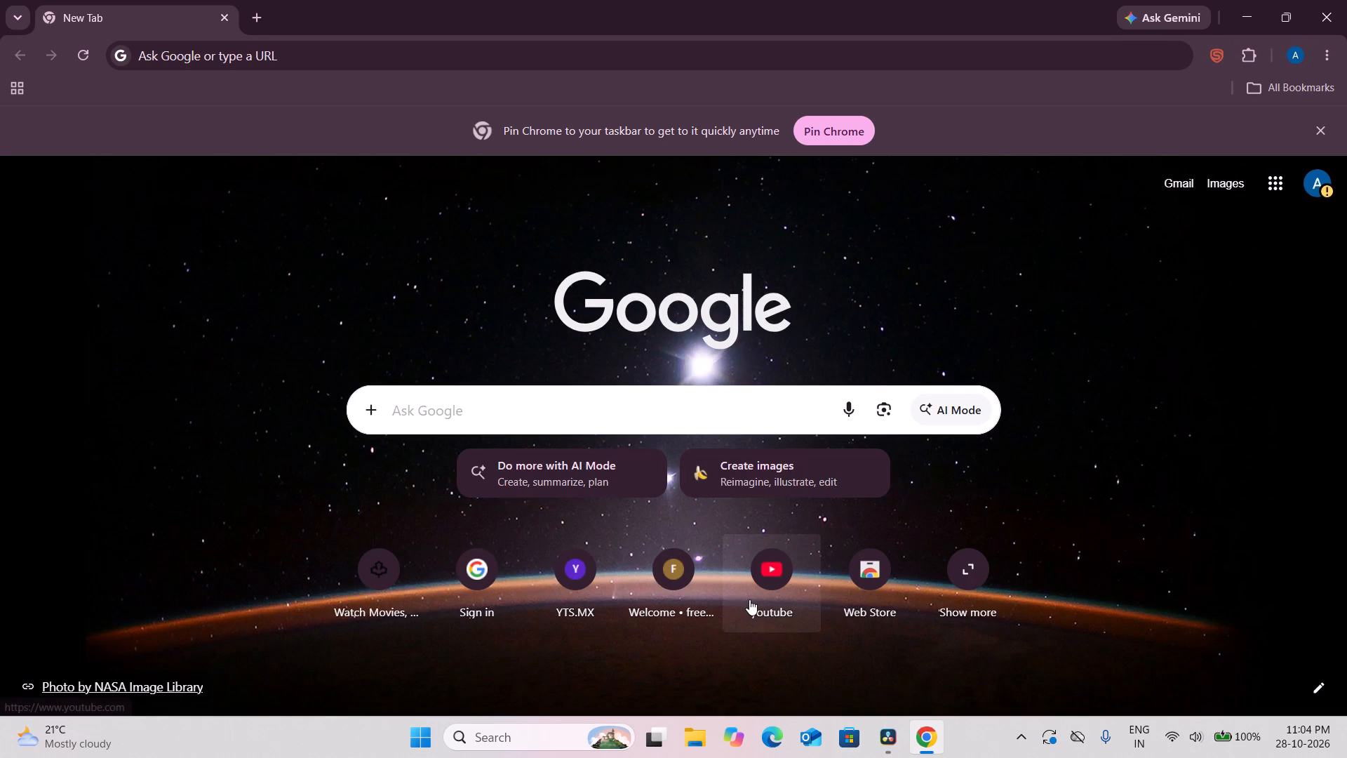
left_click(749, 599)
left_click(755, 532)
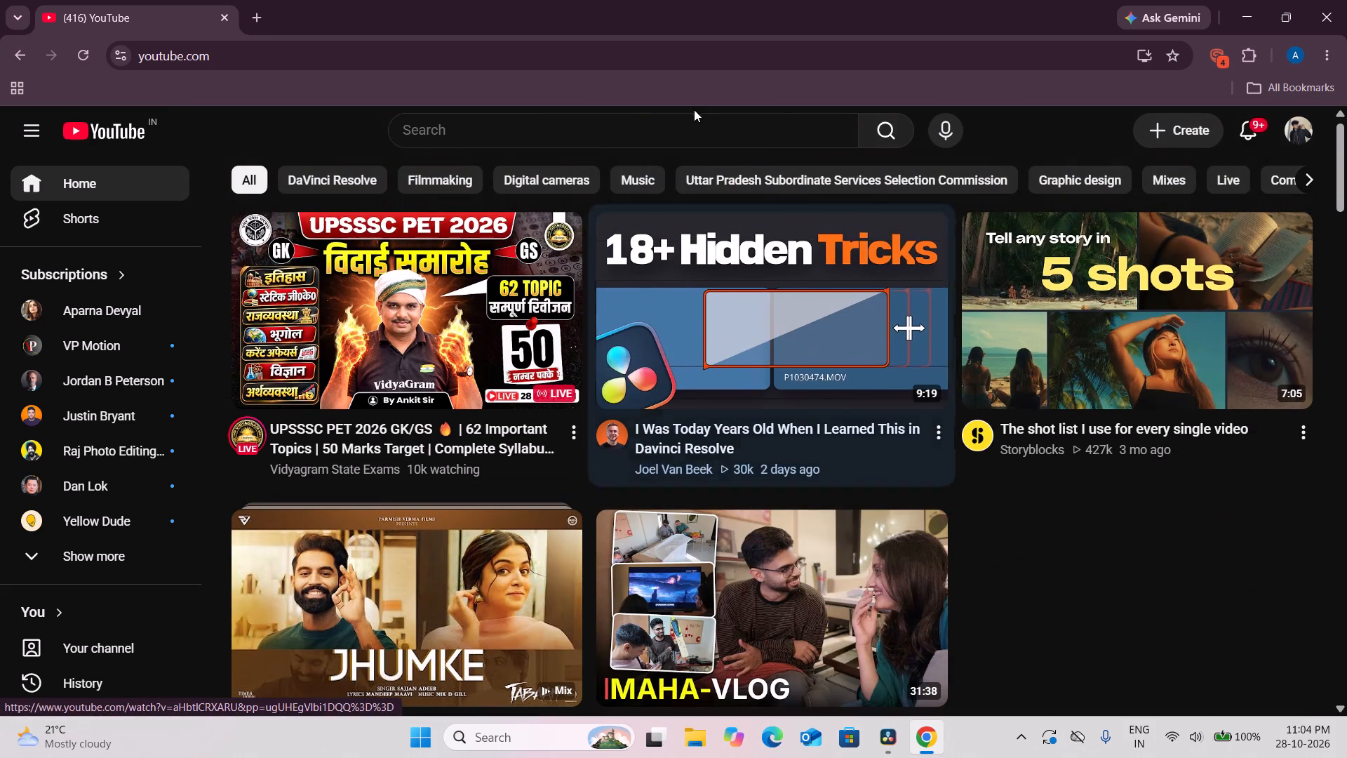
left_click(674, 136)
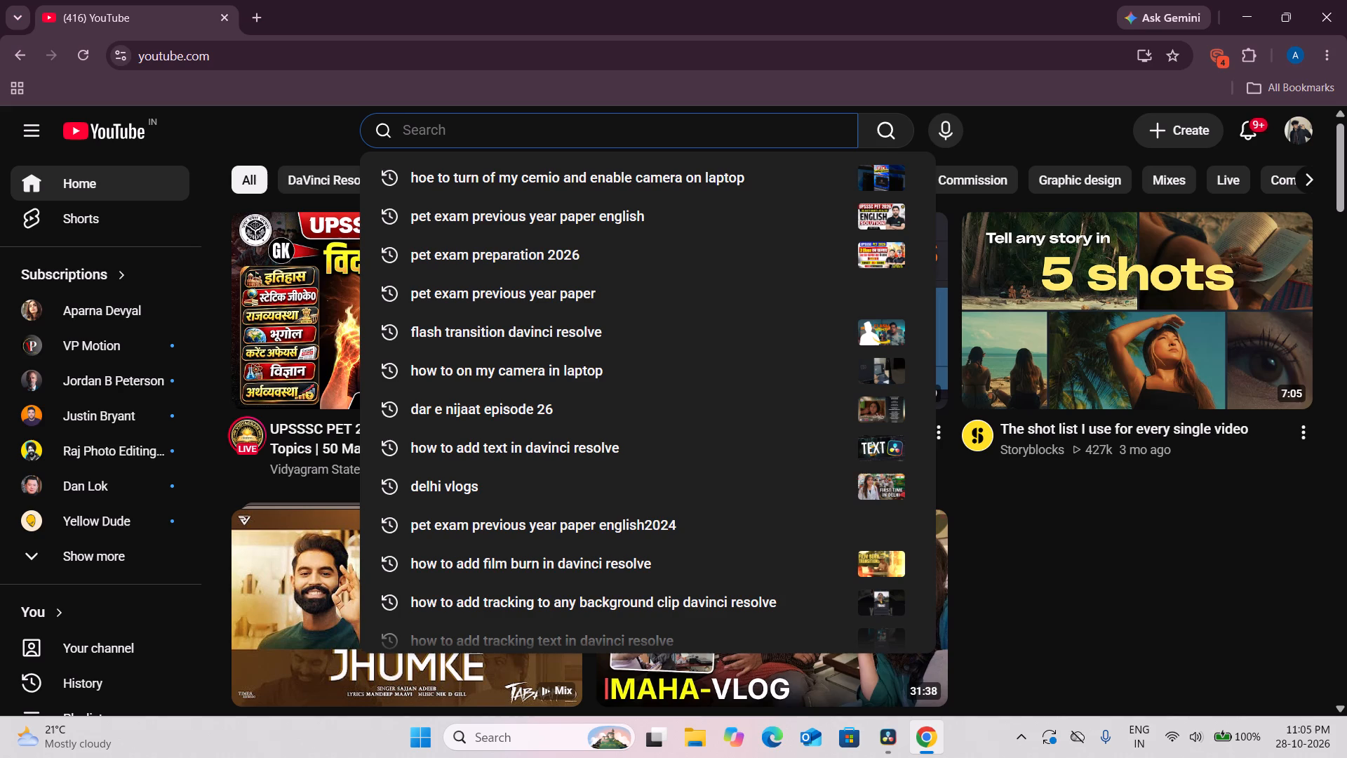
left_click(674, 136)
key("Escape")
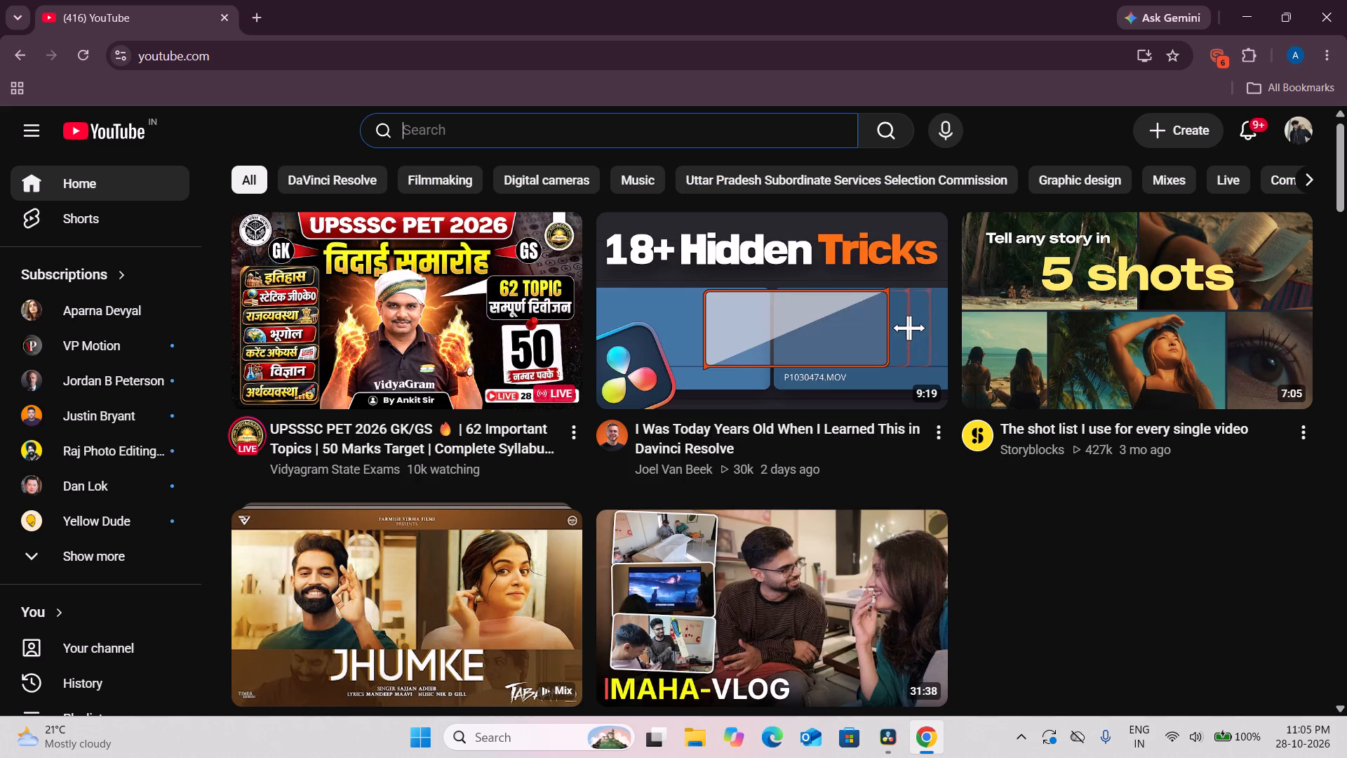
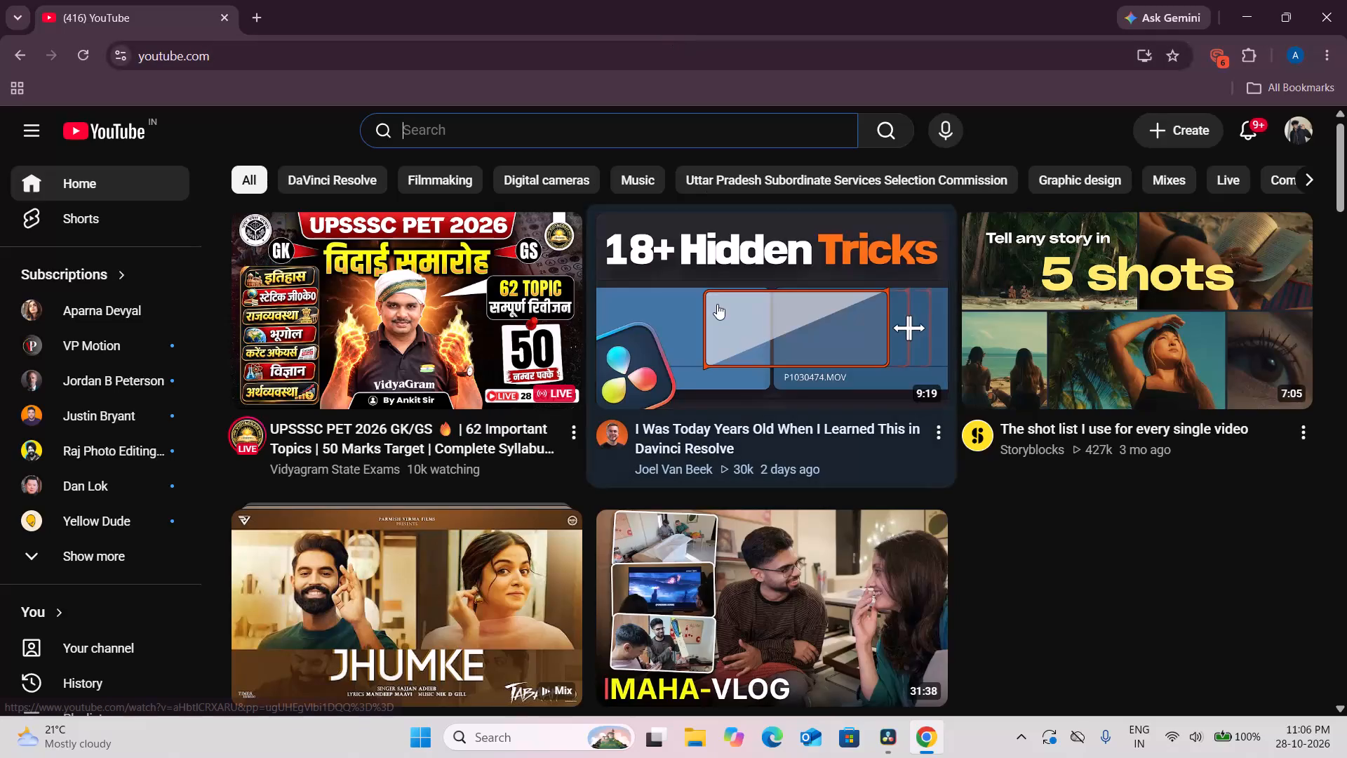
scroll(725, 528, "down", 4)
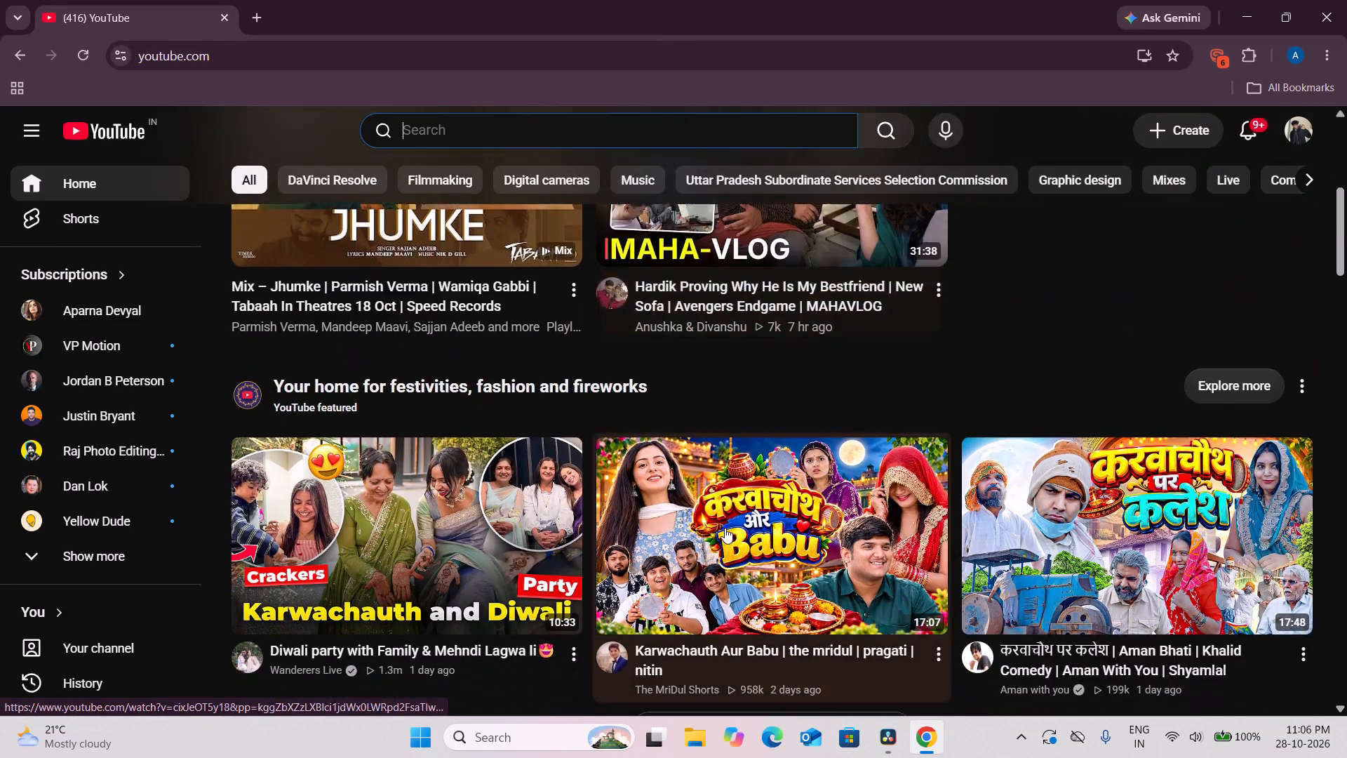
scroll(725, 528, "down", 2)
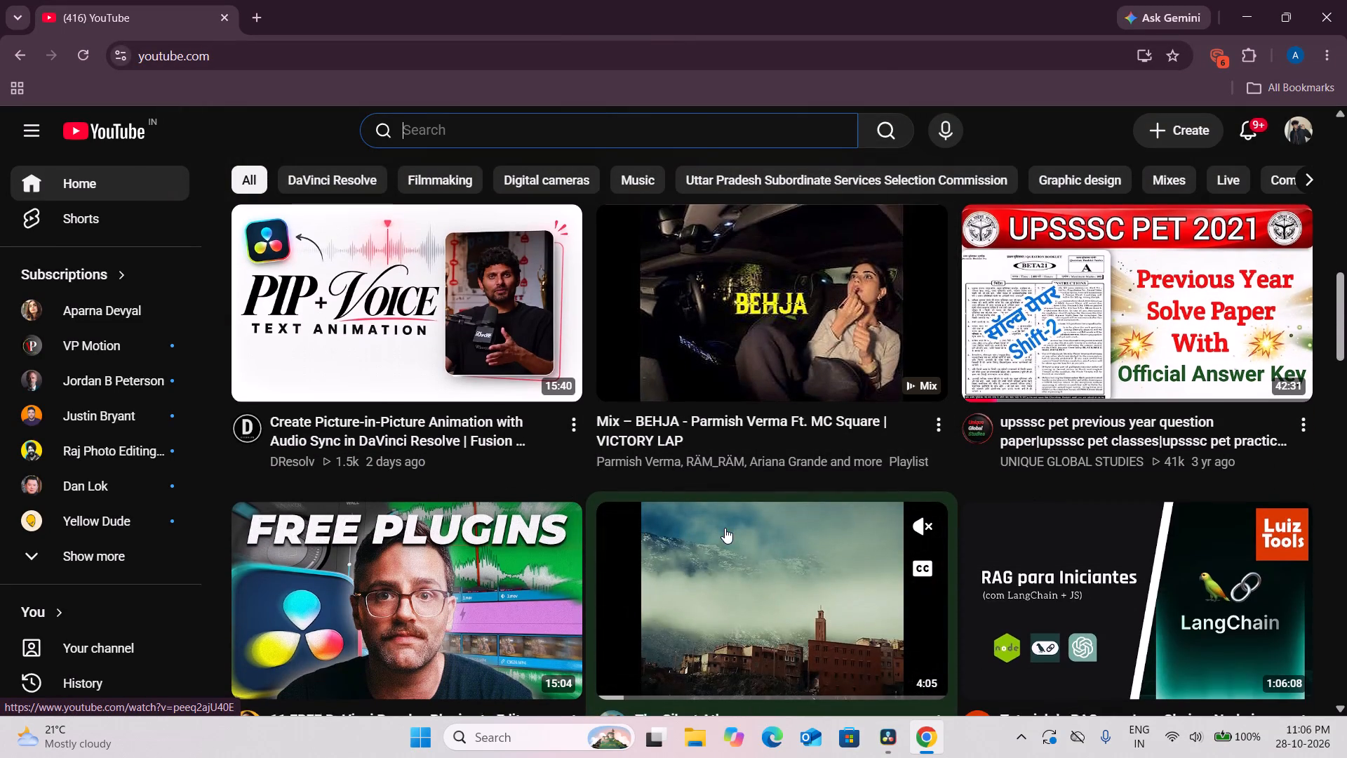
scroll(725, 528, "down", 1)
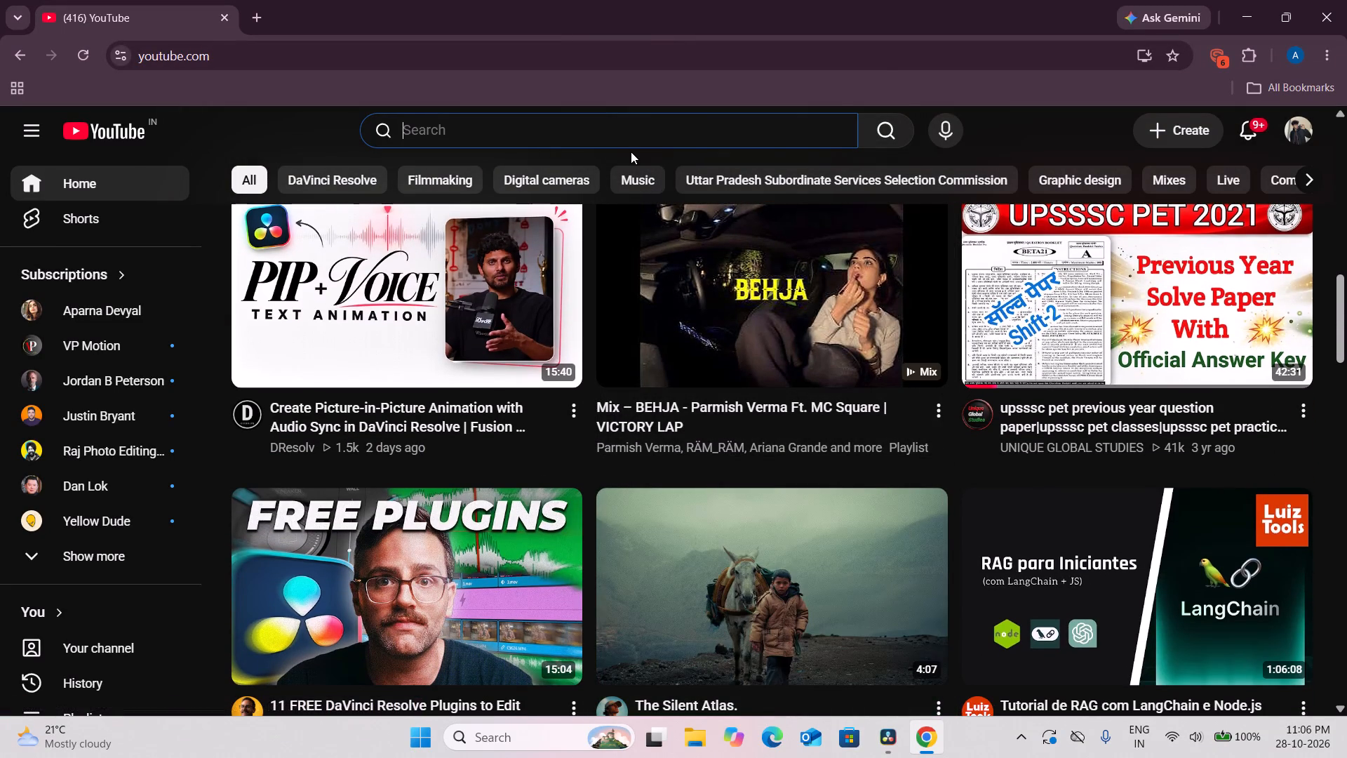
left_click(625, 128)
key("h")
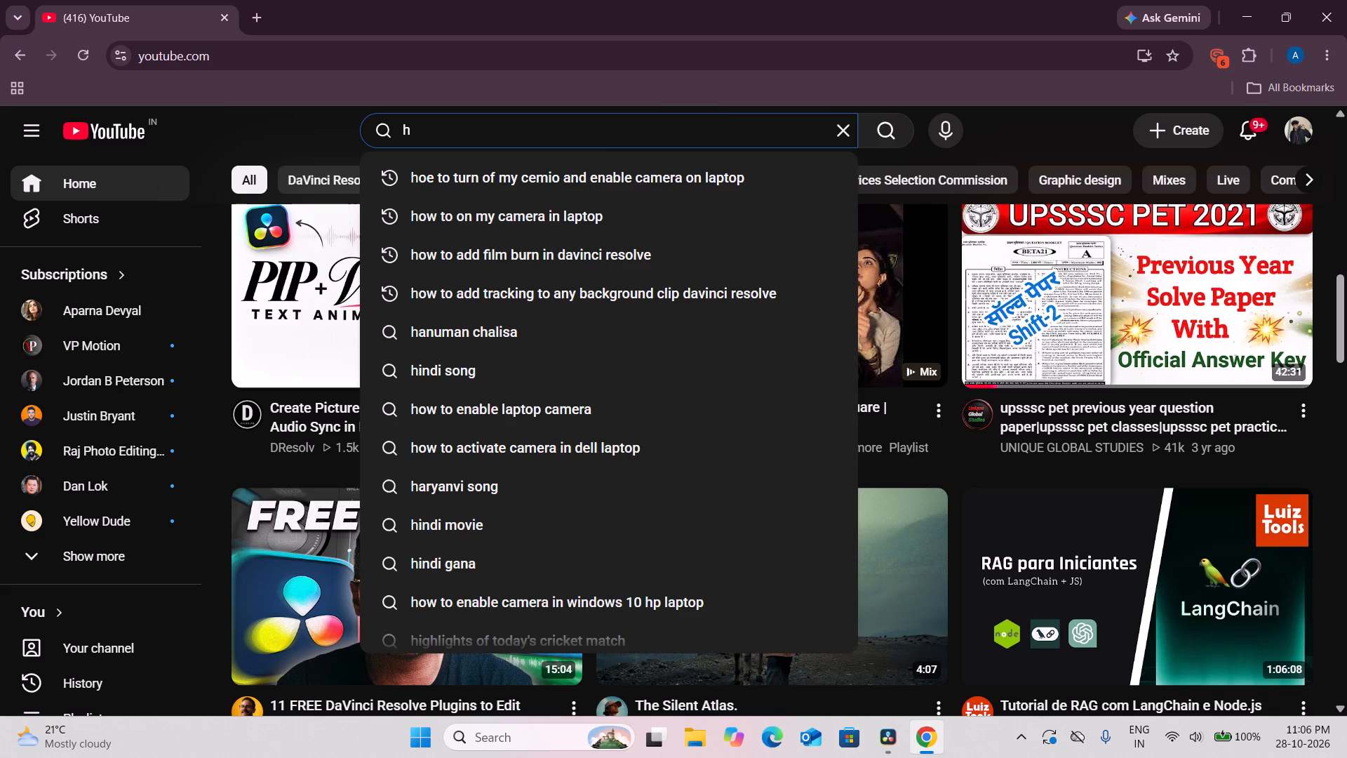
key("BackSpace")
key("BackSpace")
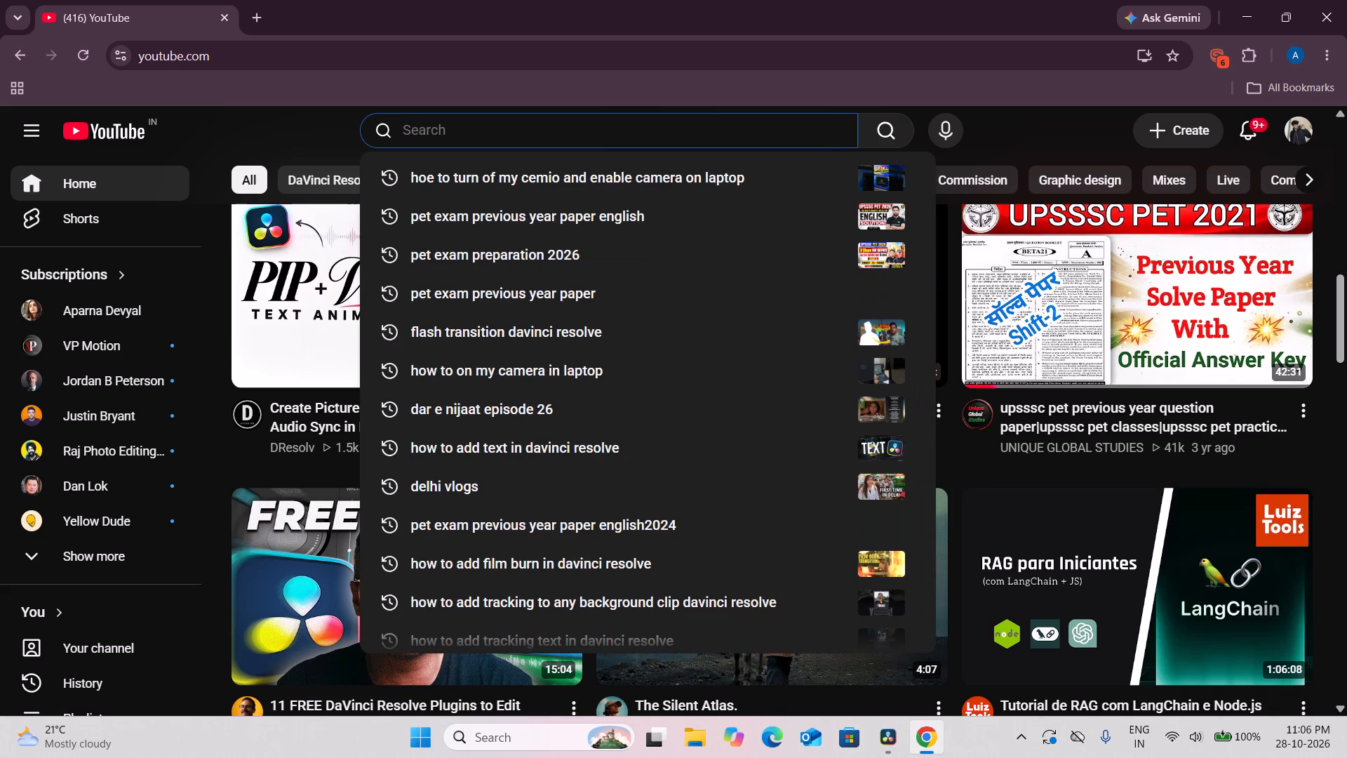
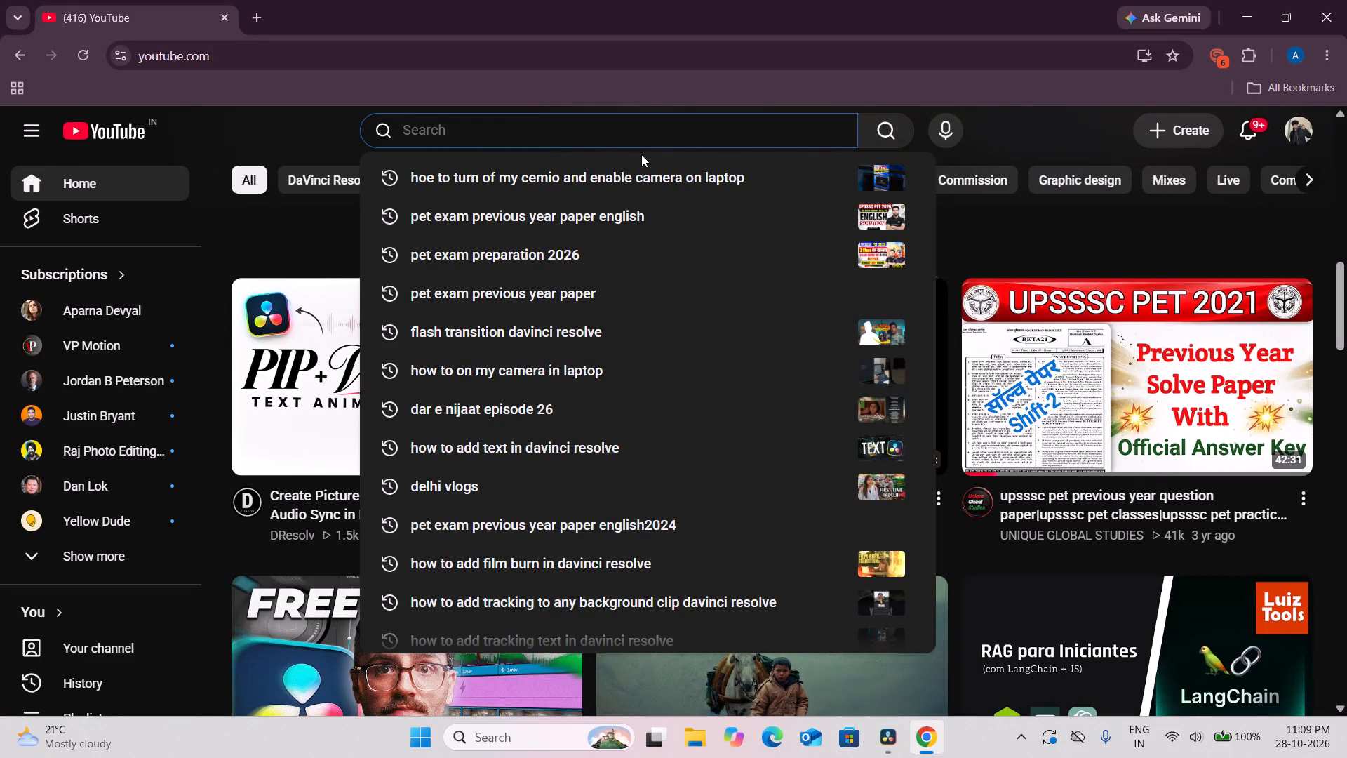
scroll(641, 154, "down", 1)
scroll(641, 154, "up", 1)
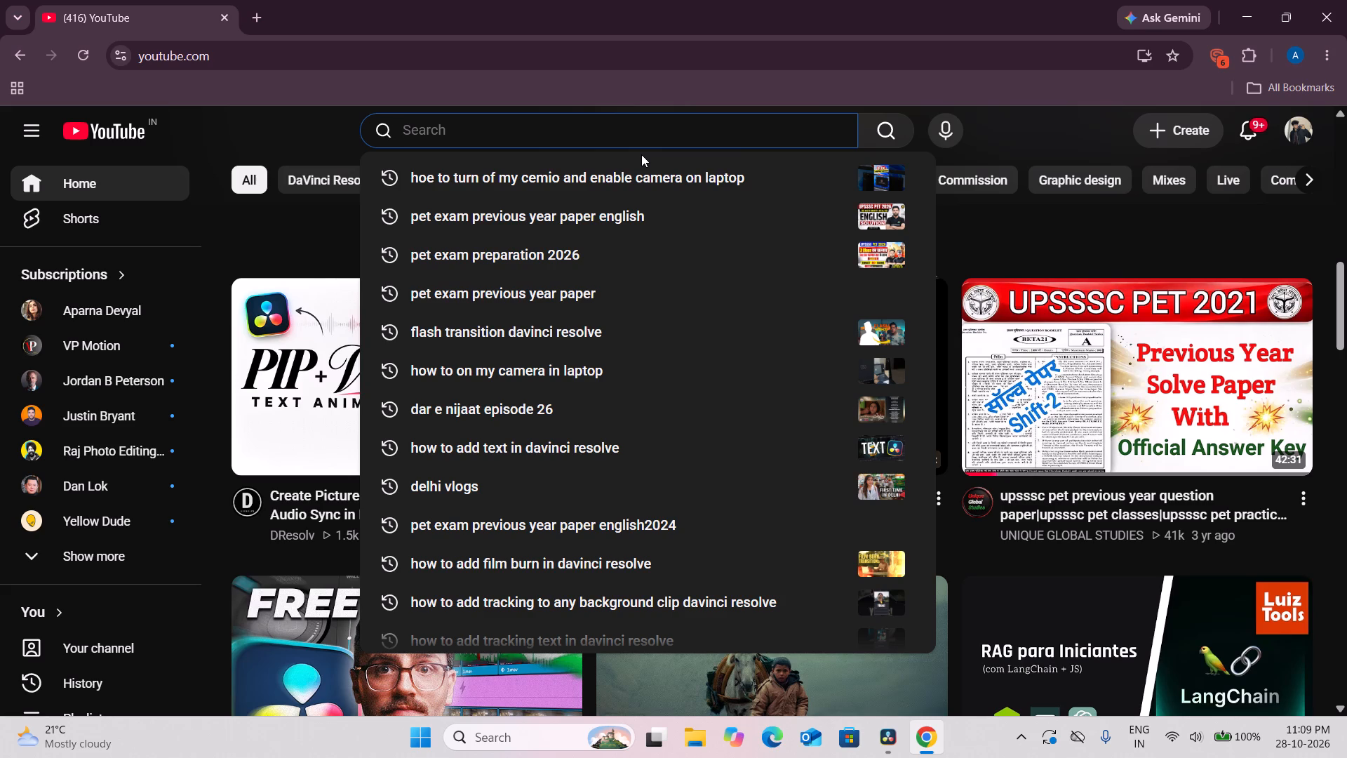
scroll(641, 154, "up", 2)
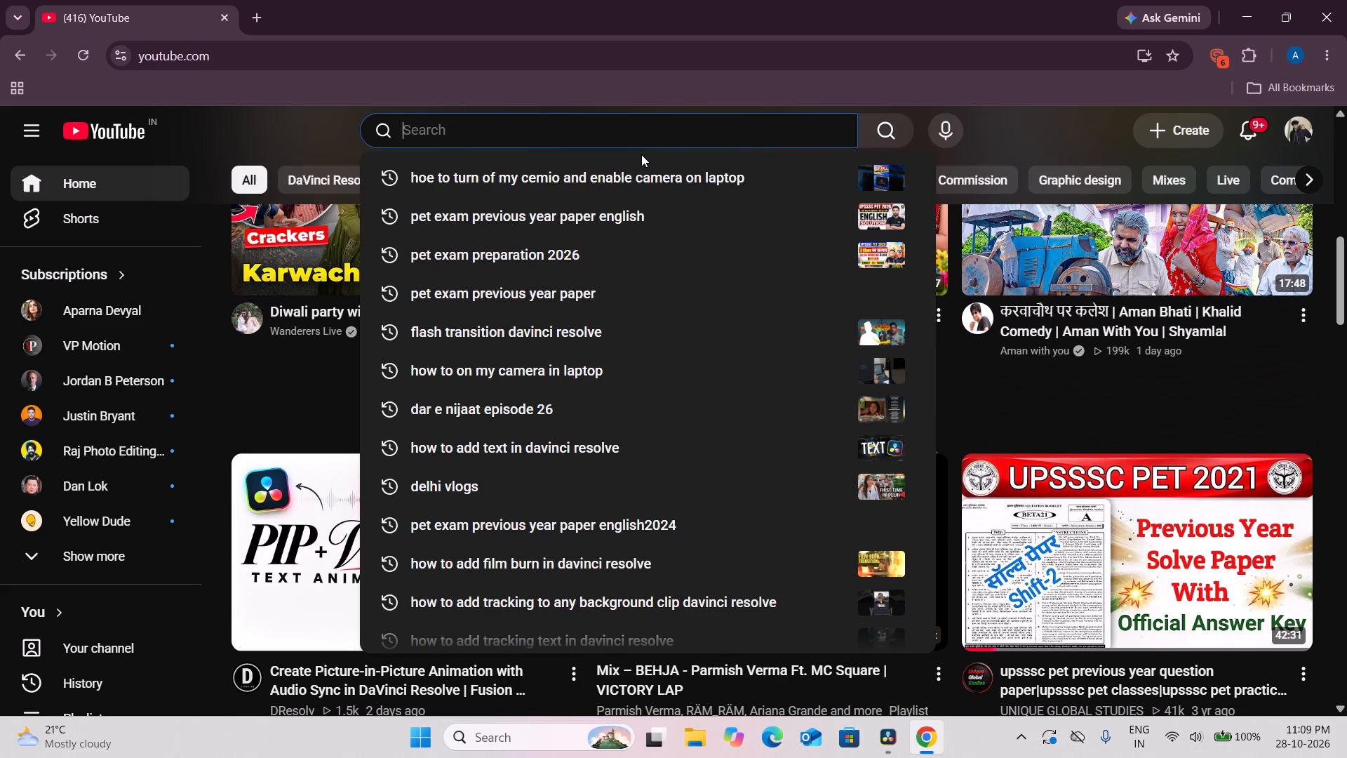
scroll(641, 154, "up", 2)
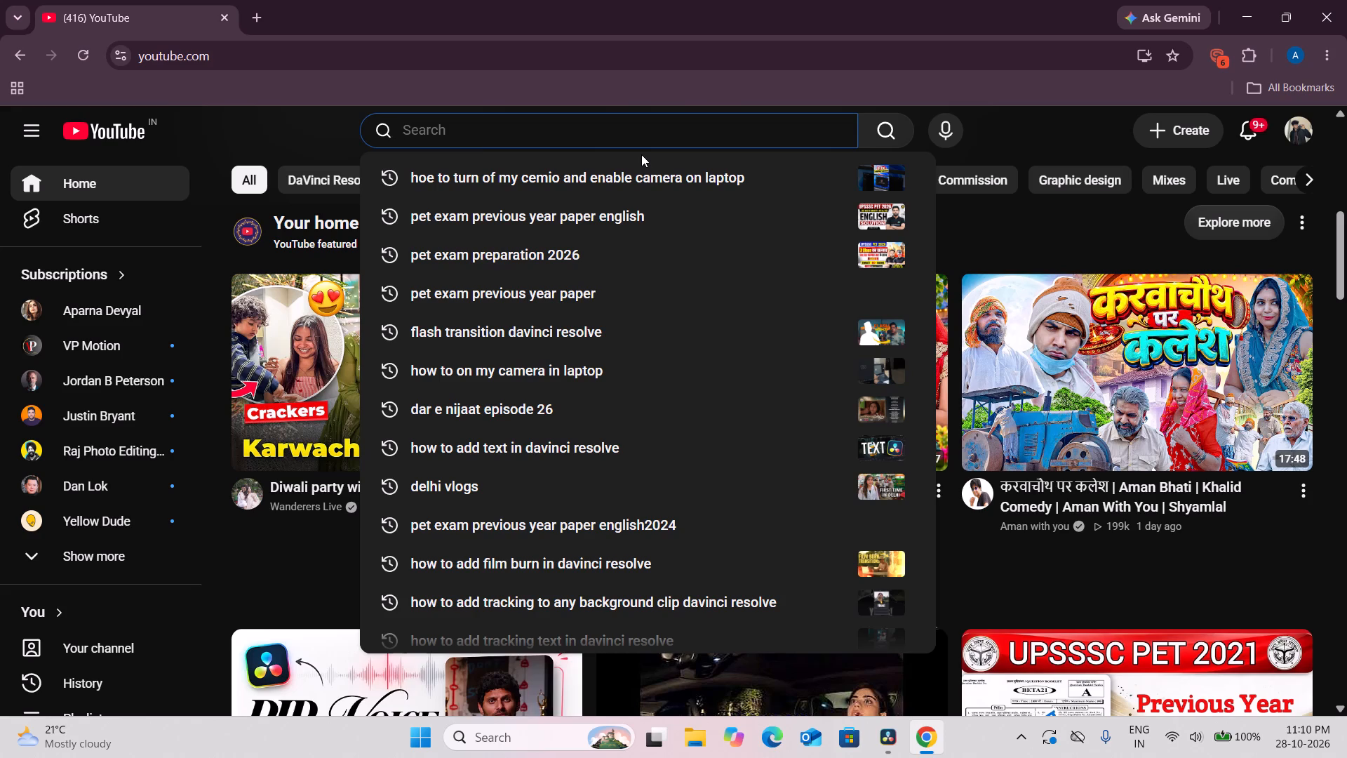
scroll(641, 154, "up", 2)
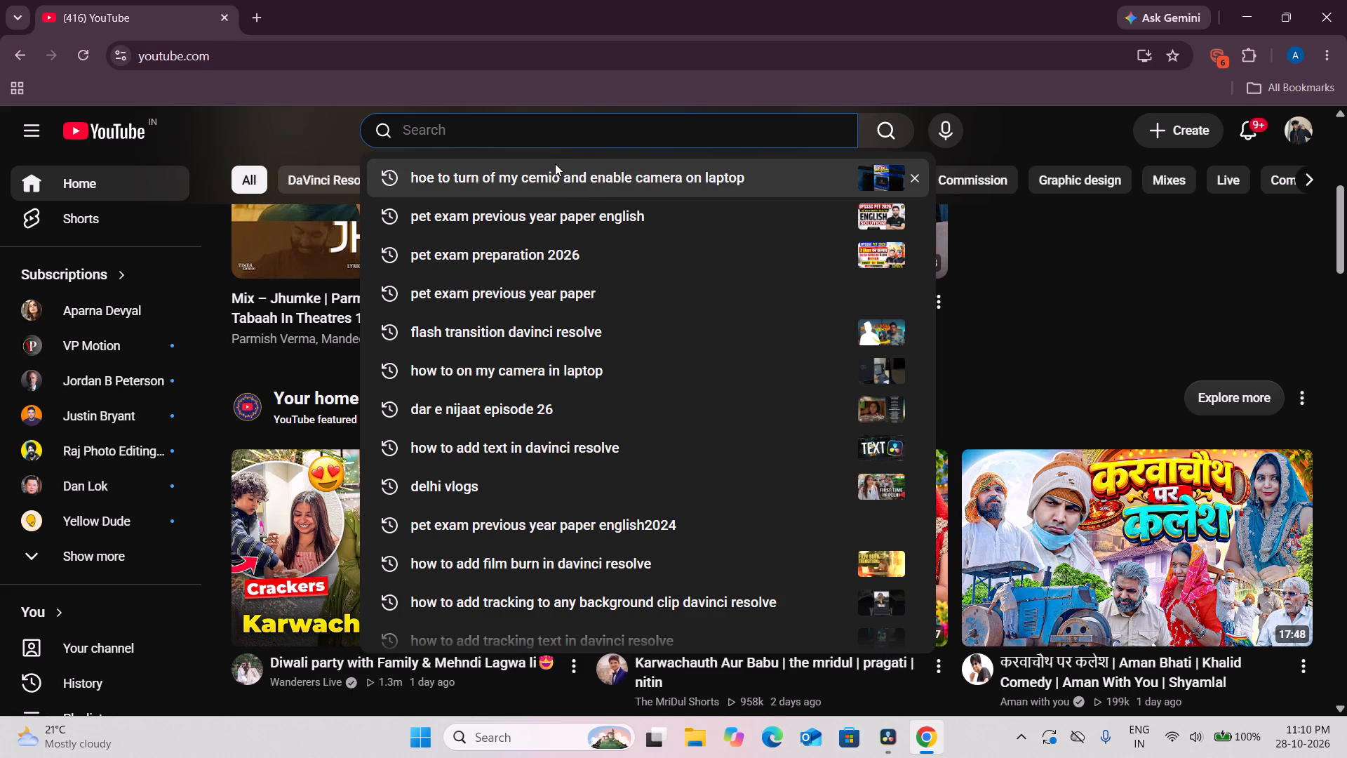
Search YouTube for "how to add tracking plugin in premiere pro".
left_click(555, 126)
type("ho")
key("e")
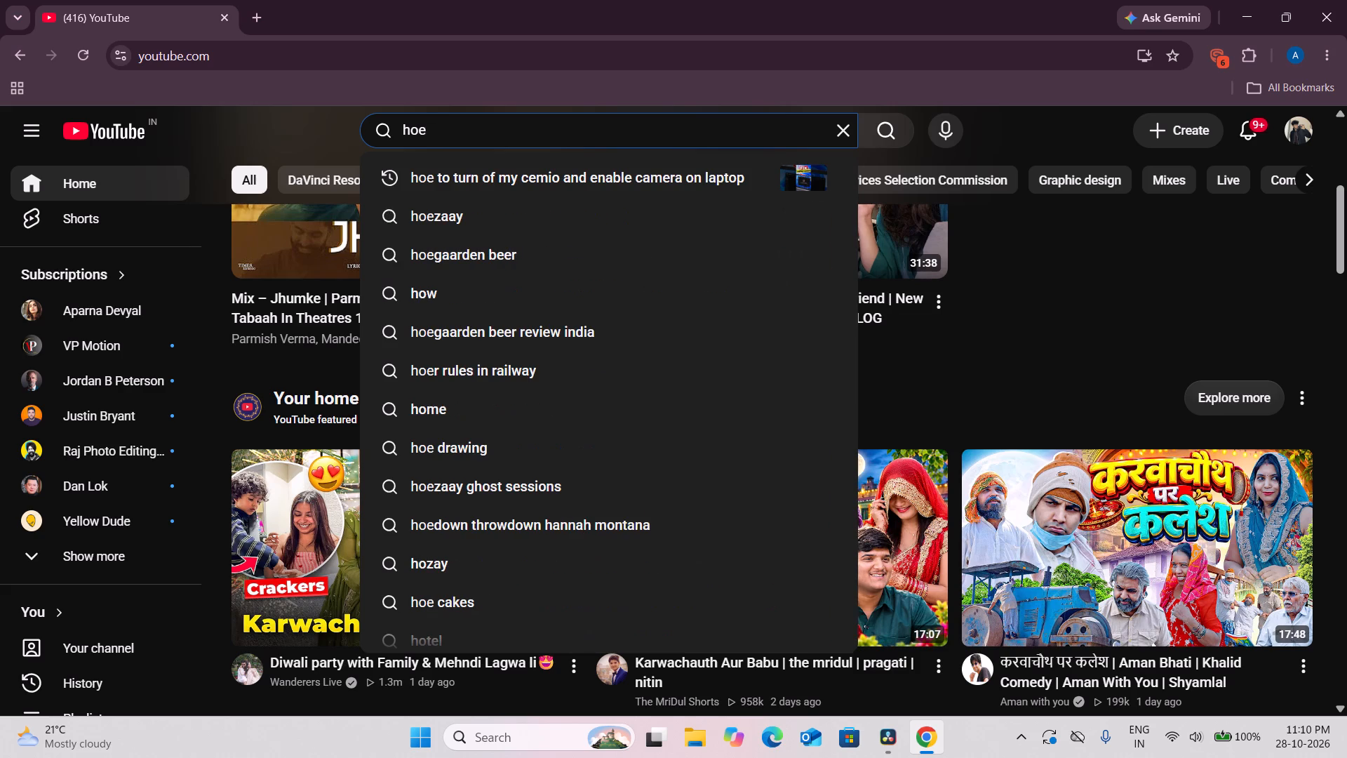
key("BackSpace")
type("w to add")
key("space")
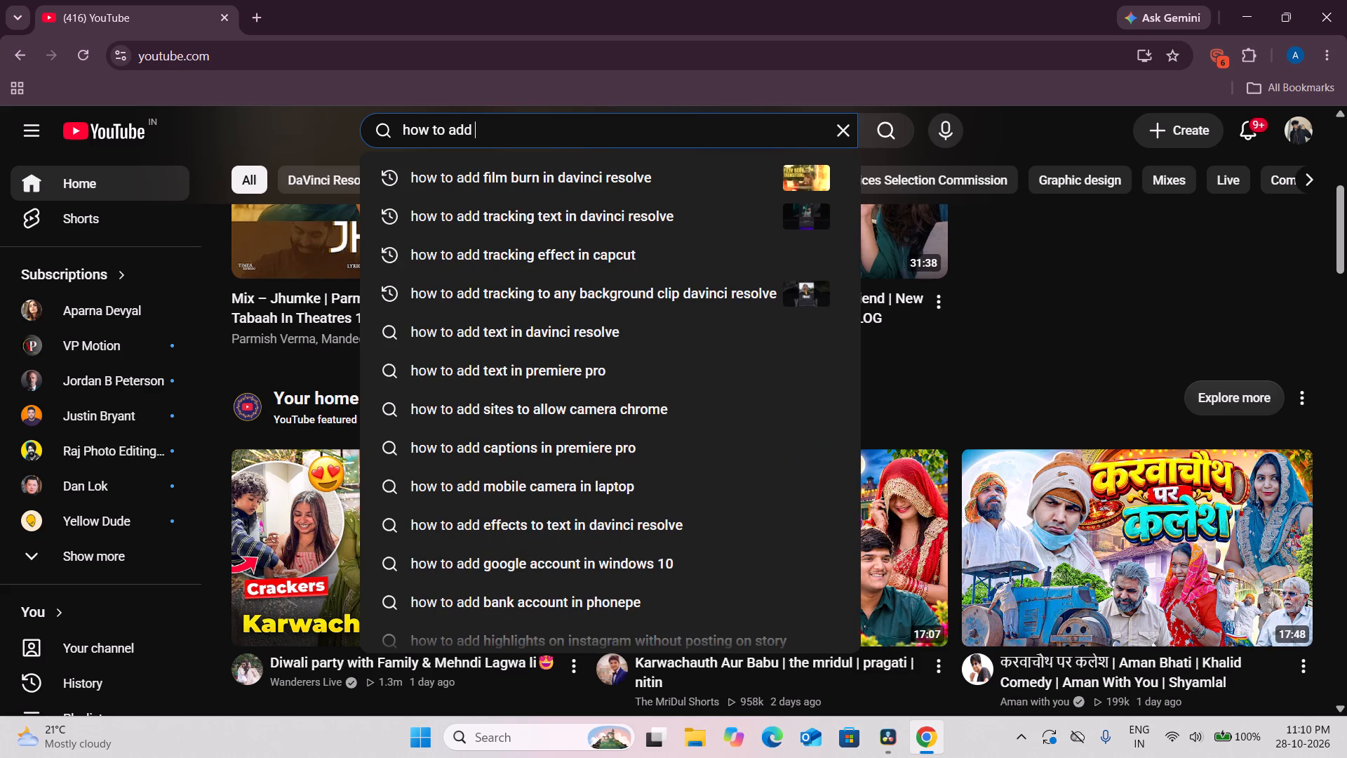
type("pu")
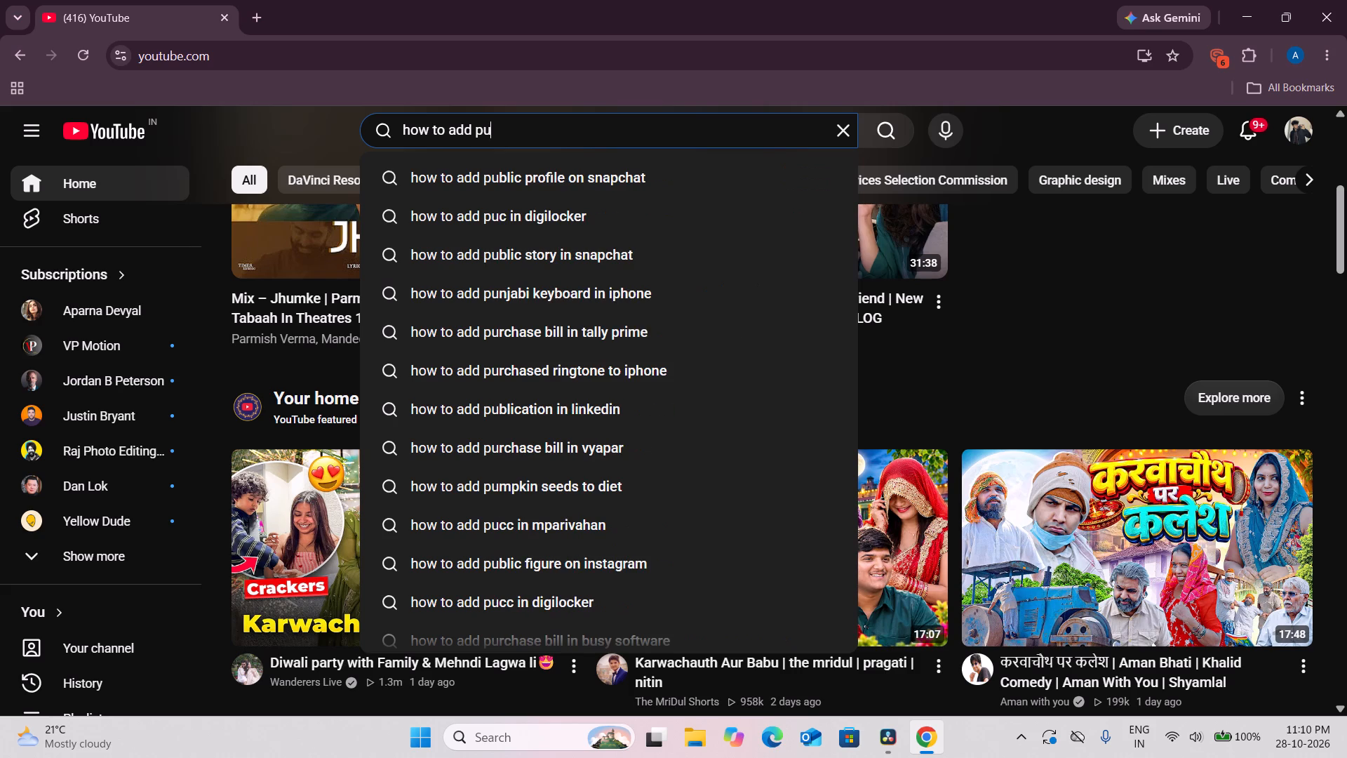
key("BackSpace")
key("BackSpace")
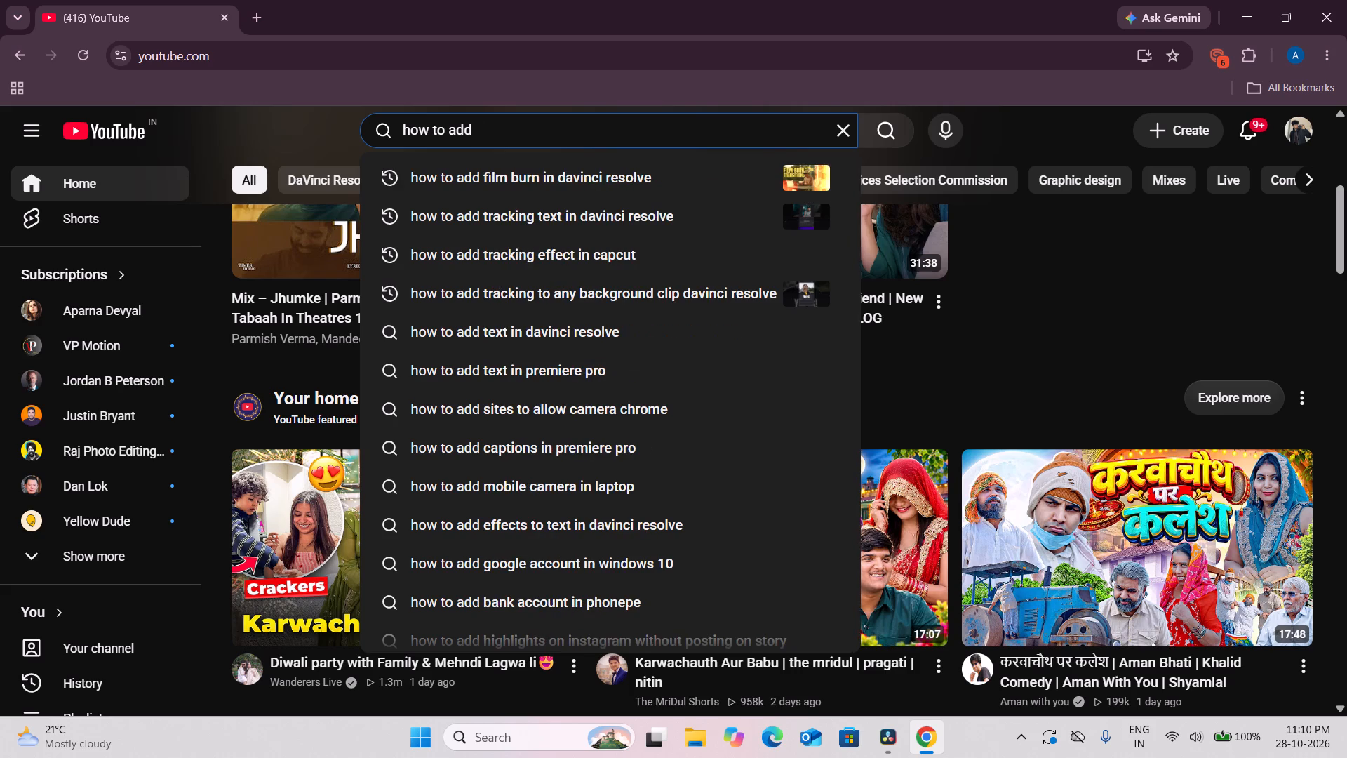
type("tracking")
key("space")
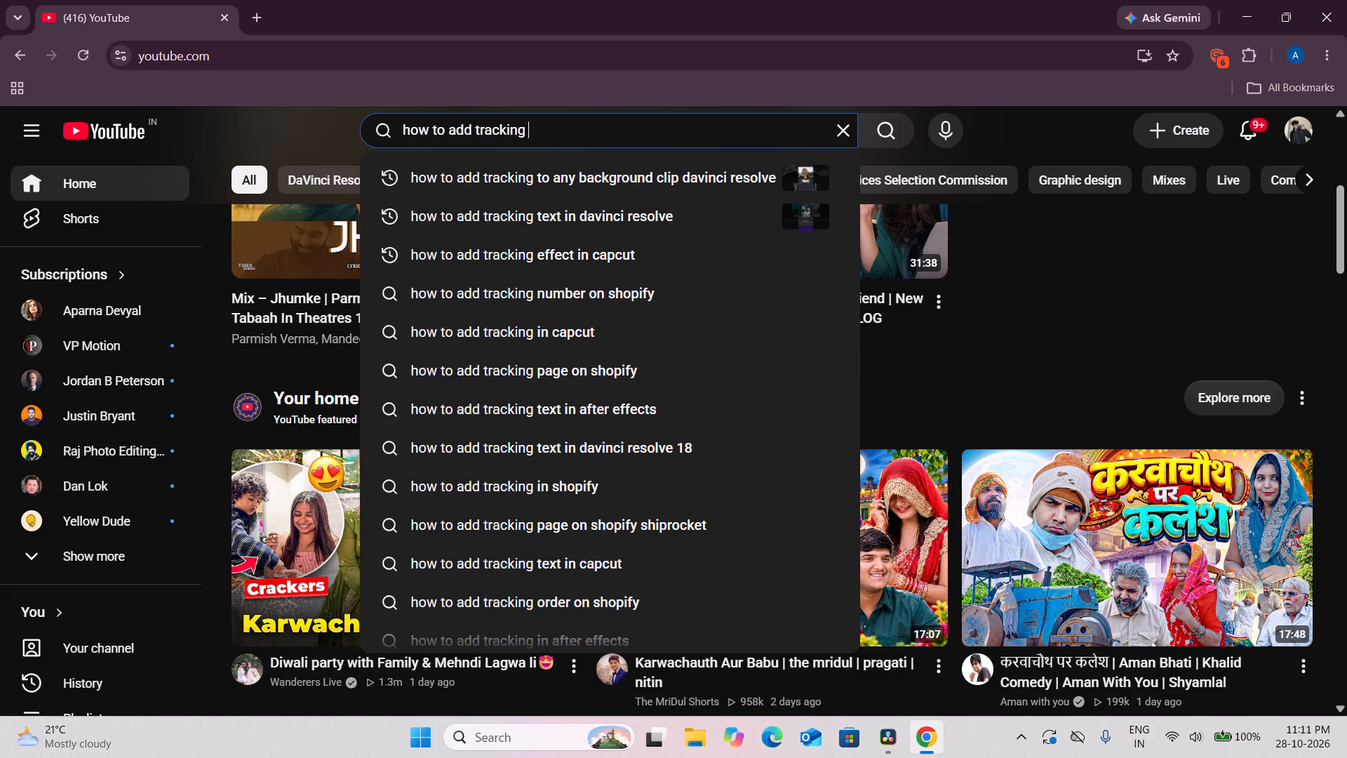
type("plu")
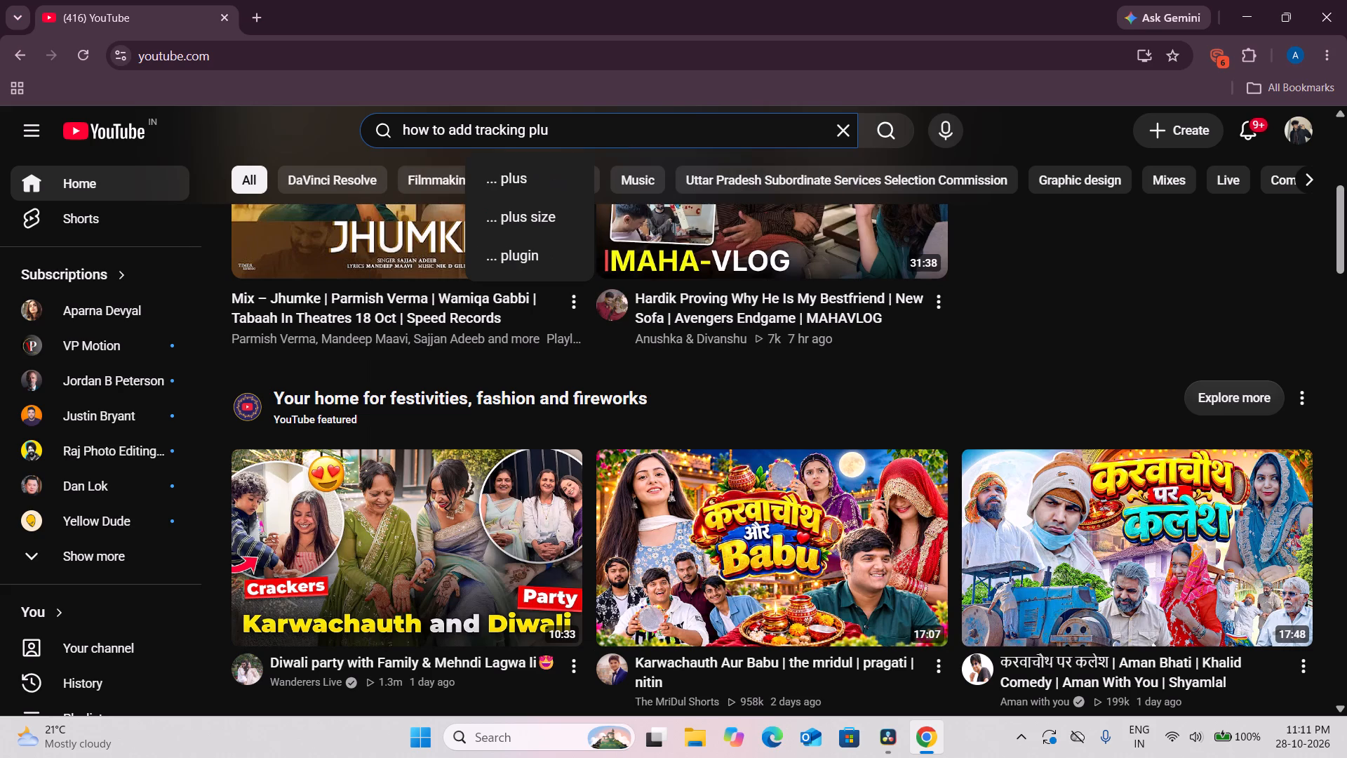
type("gin")
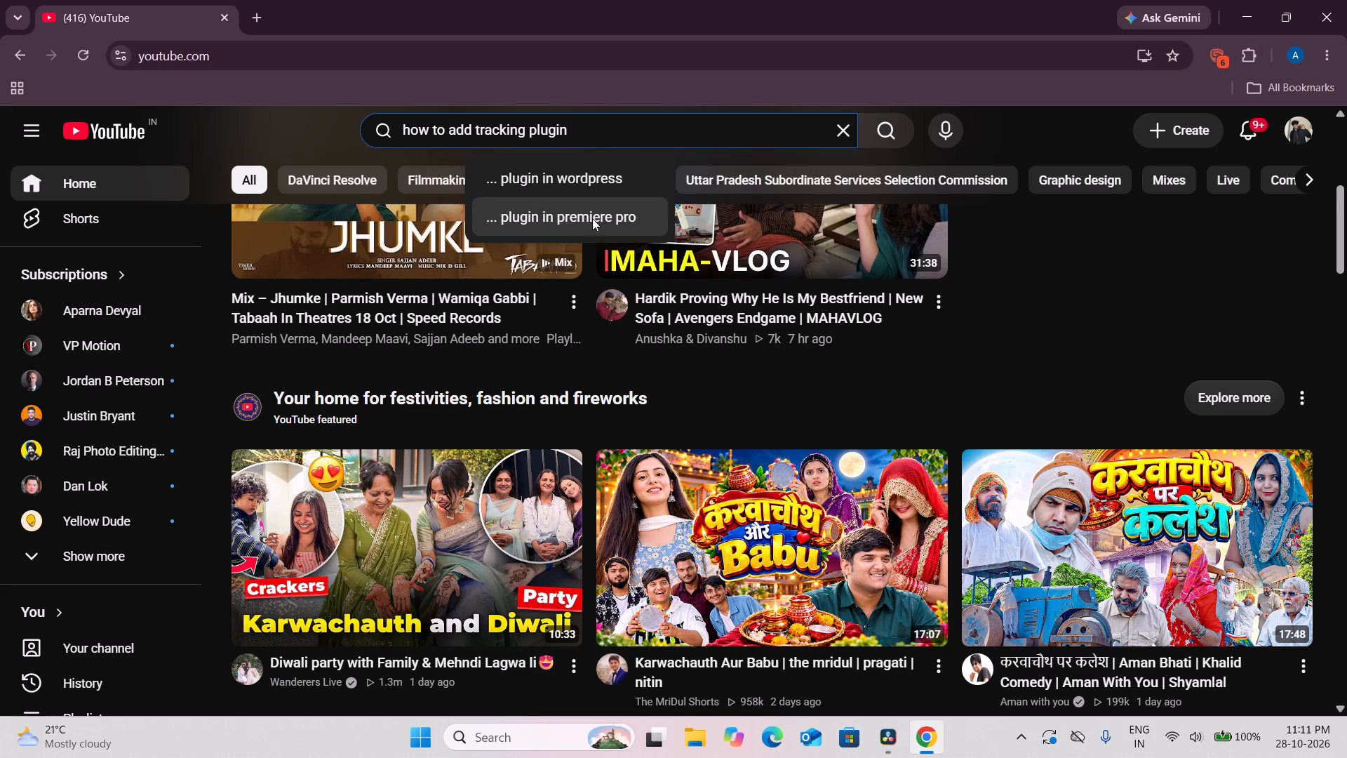
left_click(593, 230)
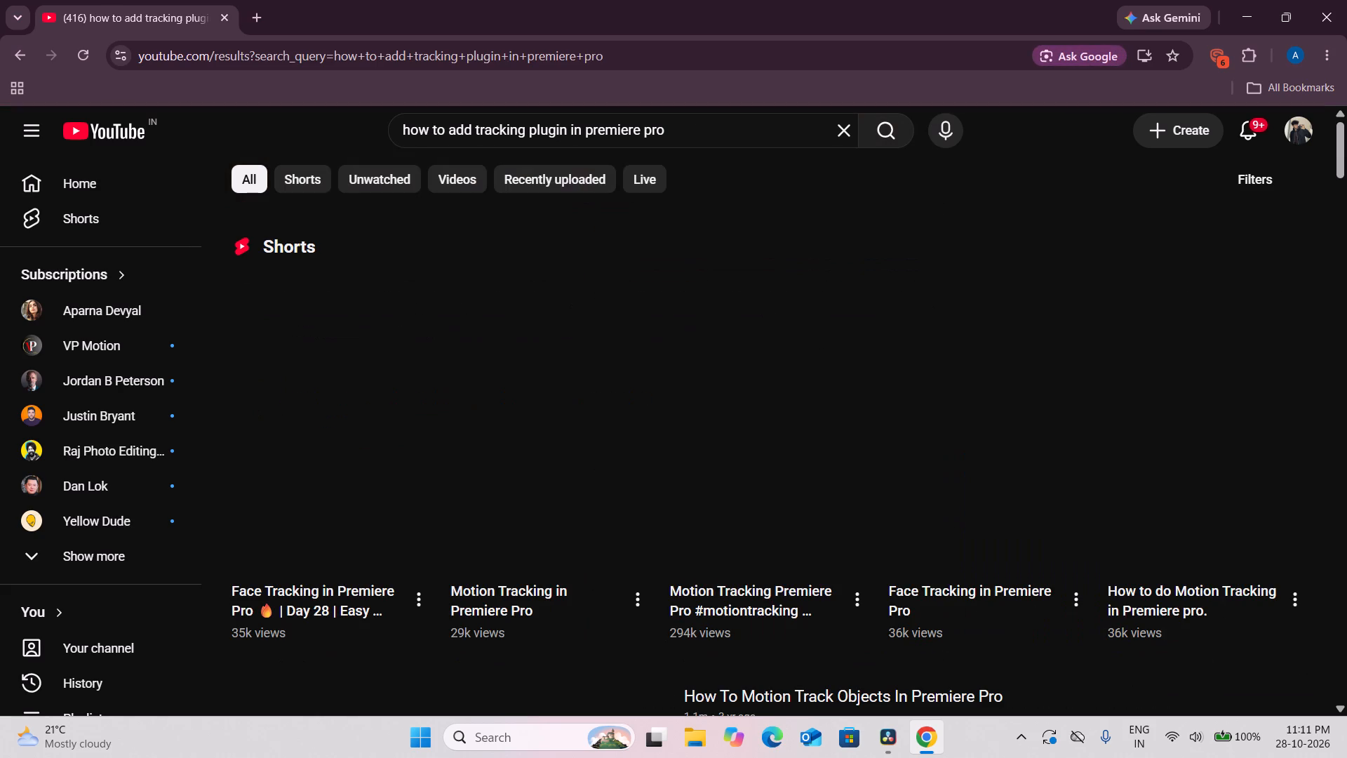
Look through the video results for Premiere Pro tracking tutorials, ending with an empty search query.
left_click(711, 123)
scroll(764, 412, "down", 3)
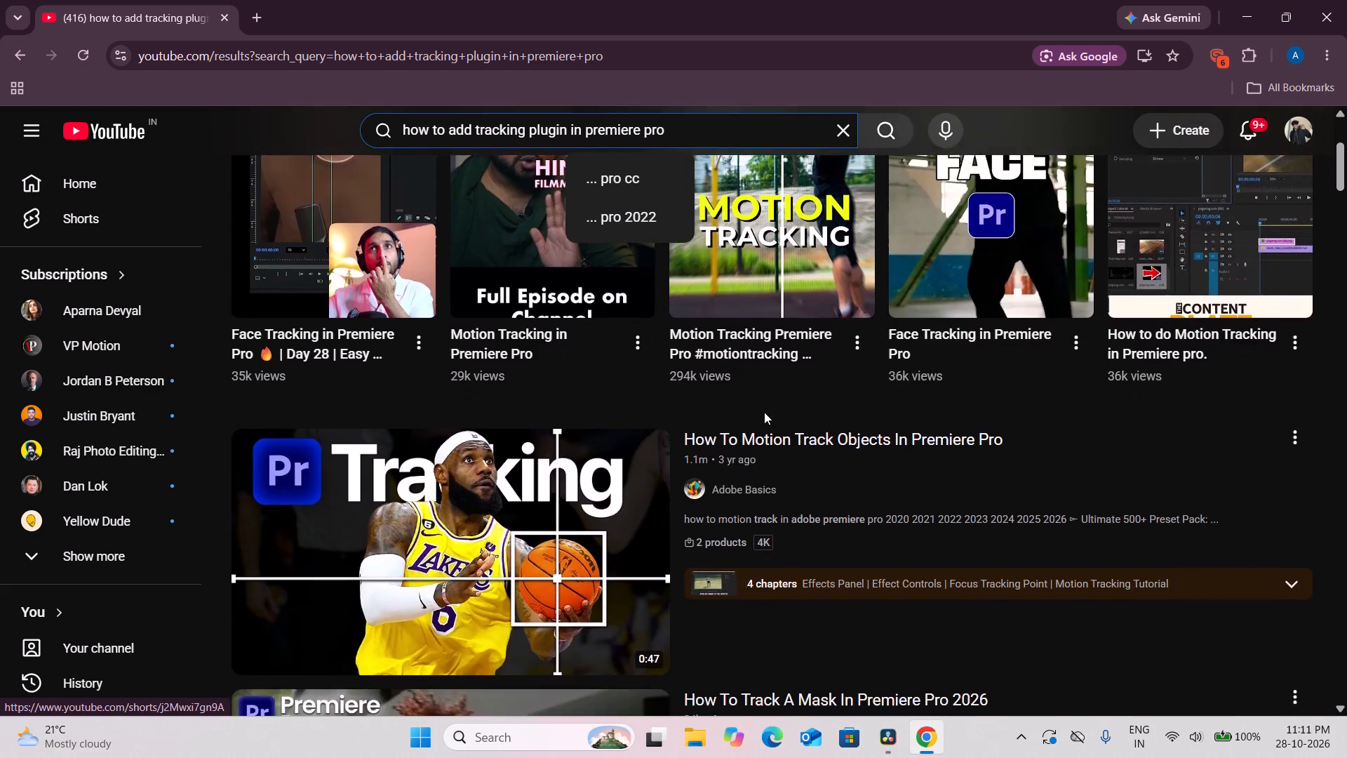
scroll(764, 412, "down", 1)
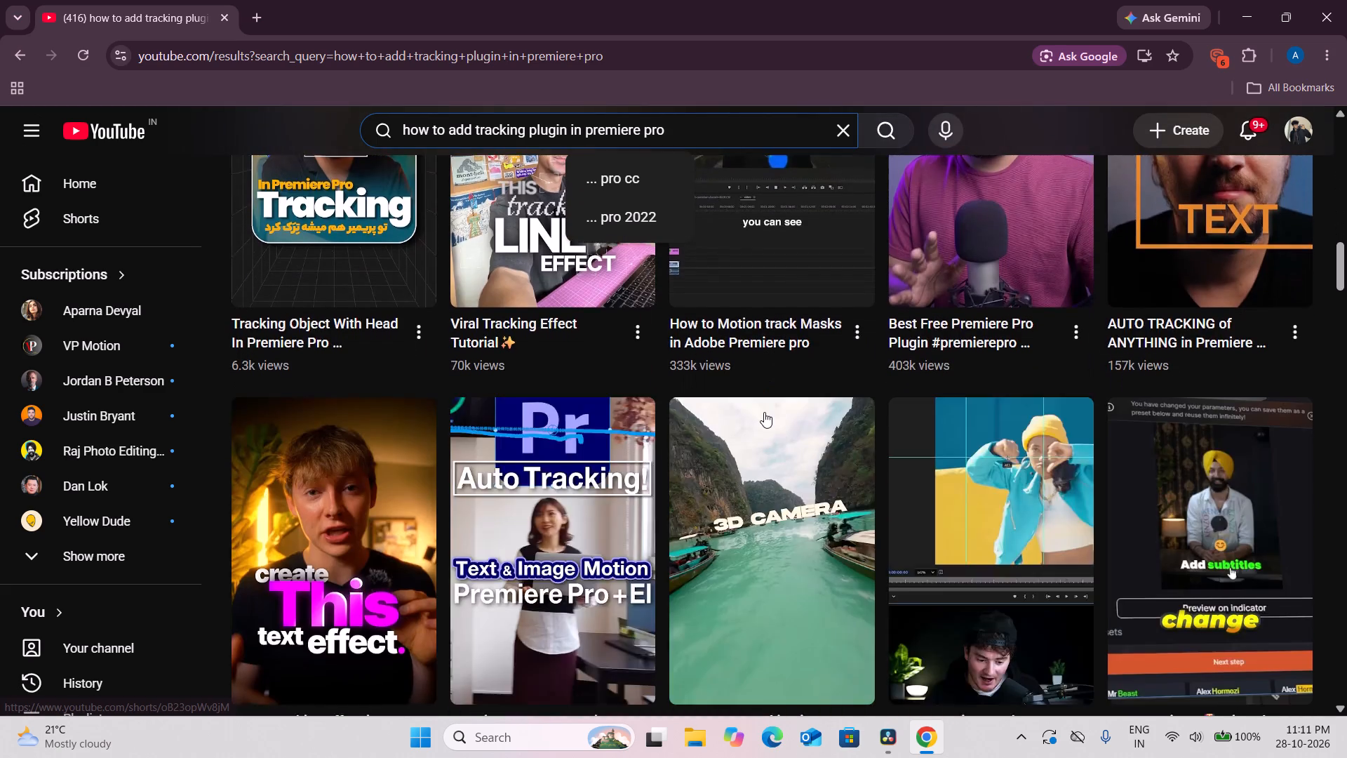
scroll(764, 412, "down", 1)
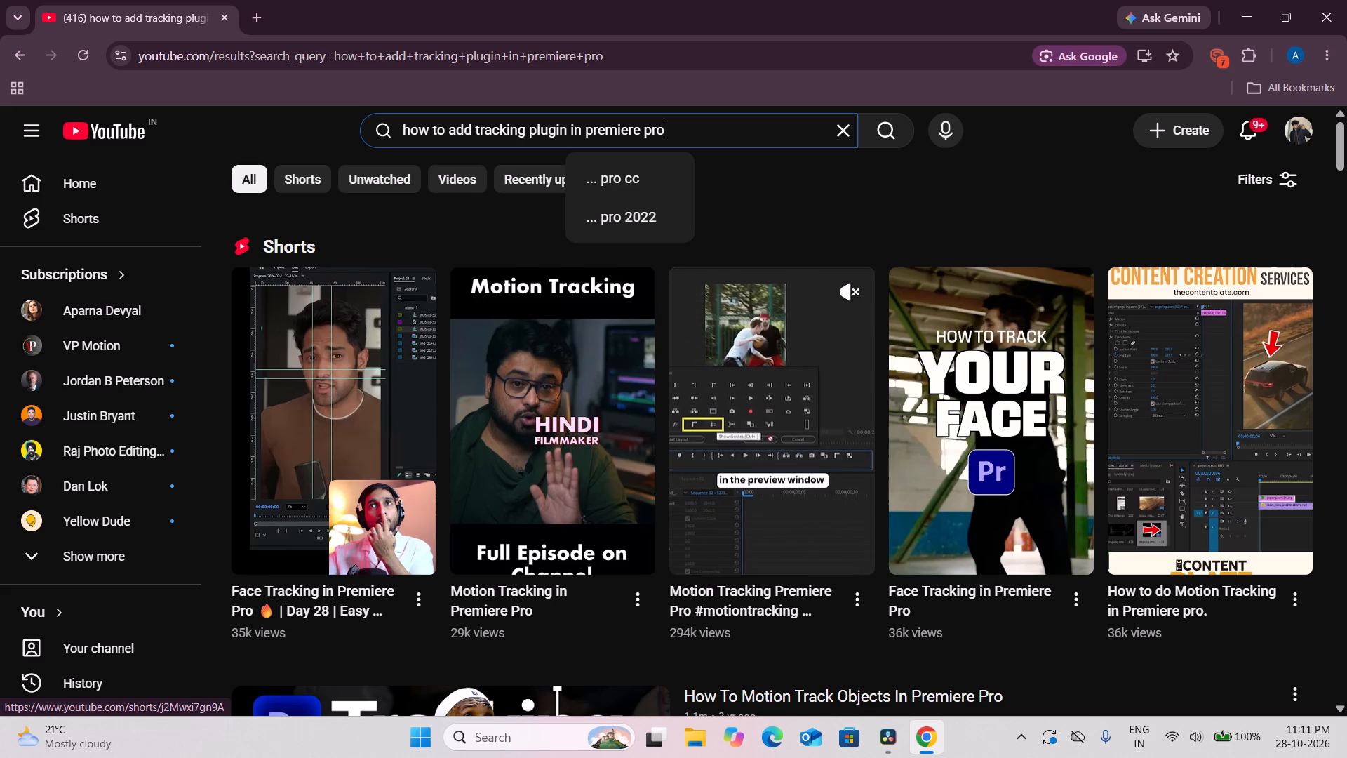
scroll(764, 412, "up", 1)
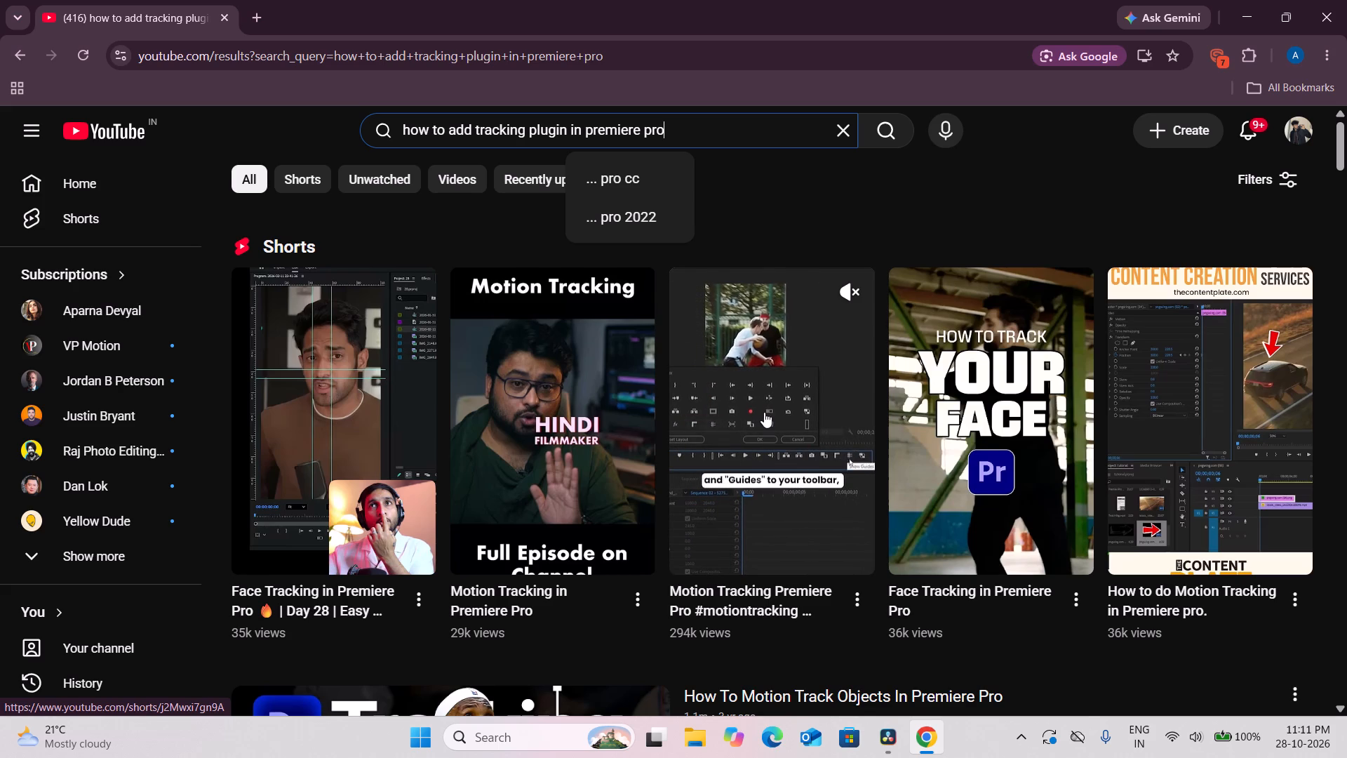
scroll(788, 189, "up", 2)
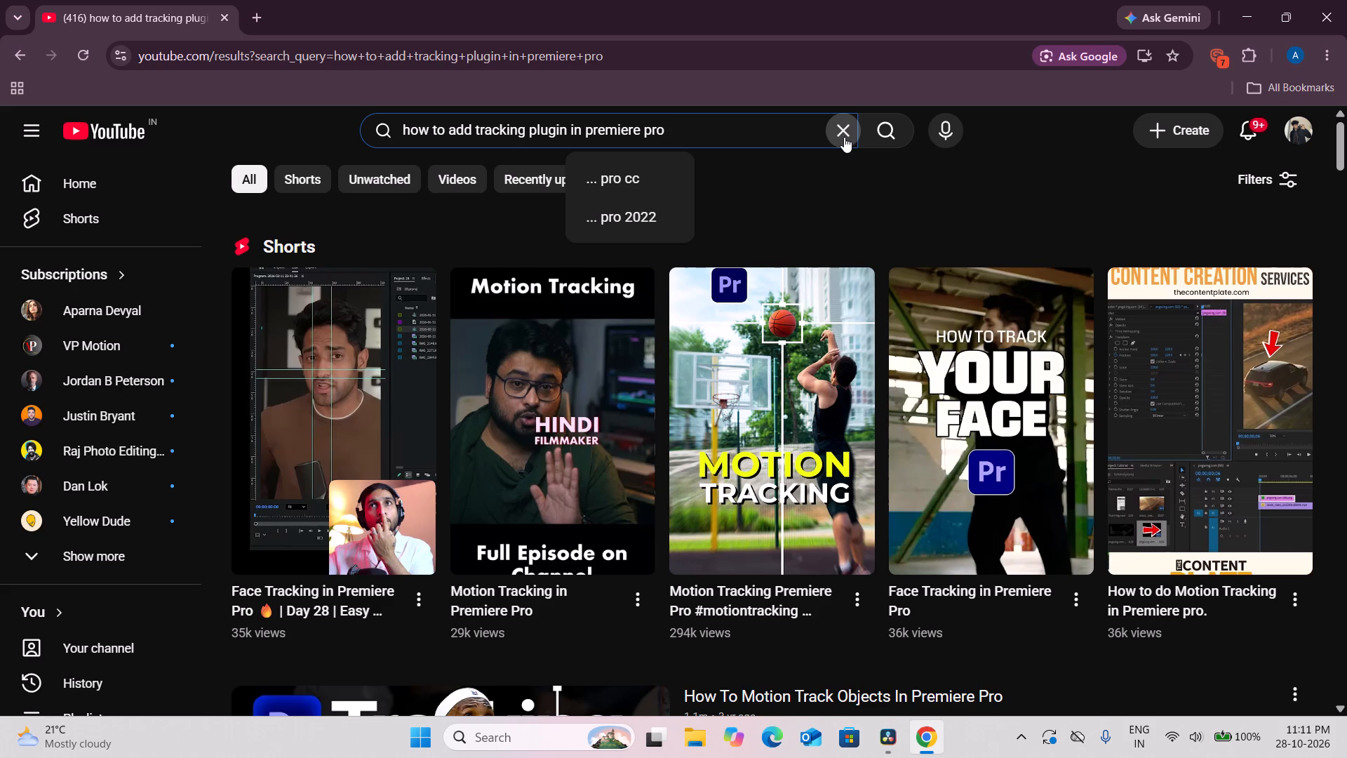
left_click(844, 137)
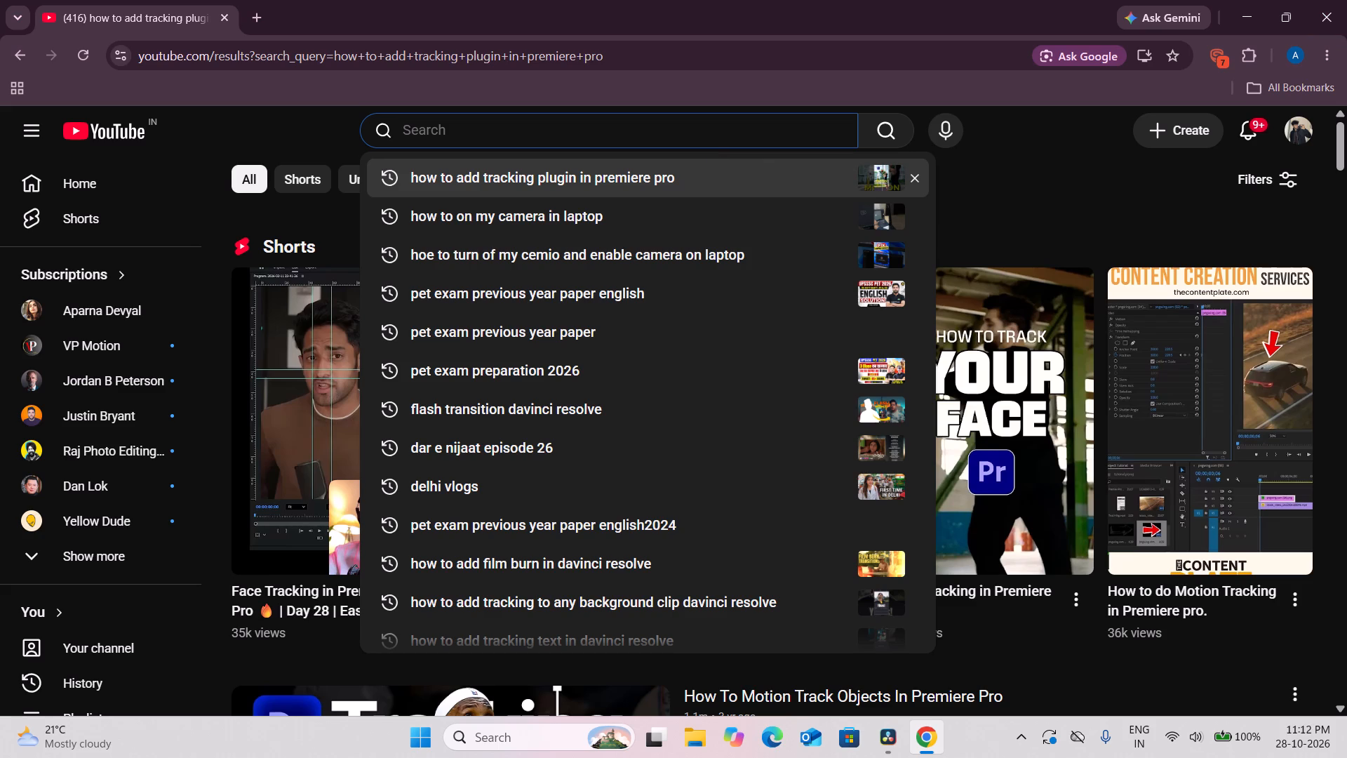
Search Google in a new browser tab for "stock footage of birds flying".
left_click(261, 24)
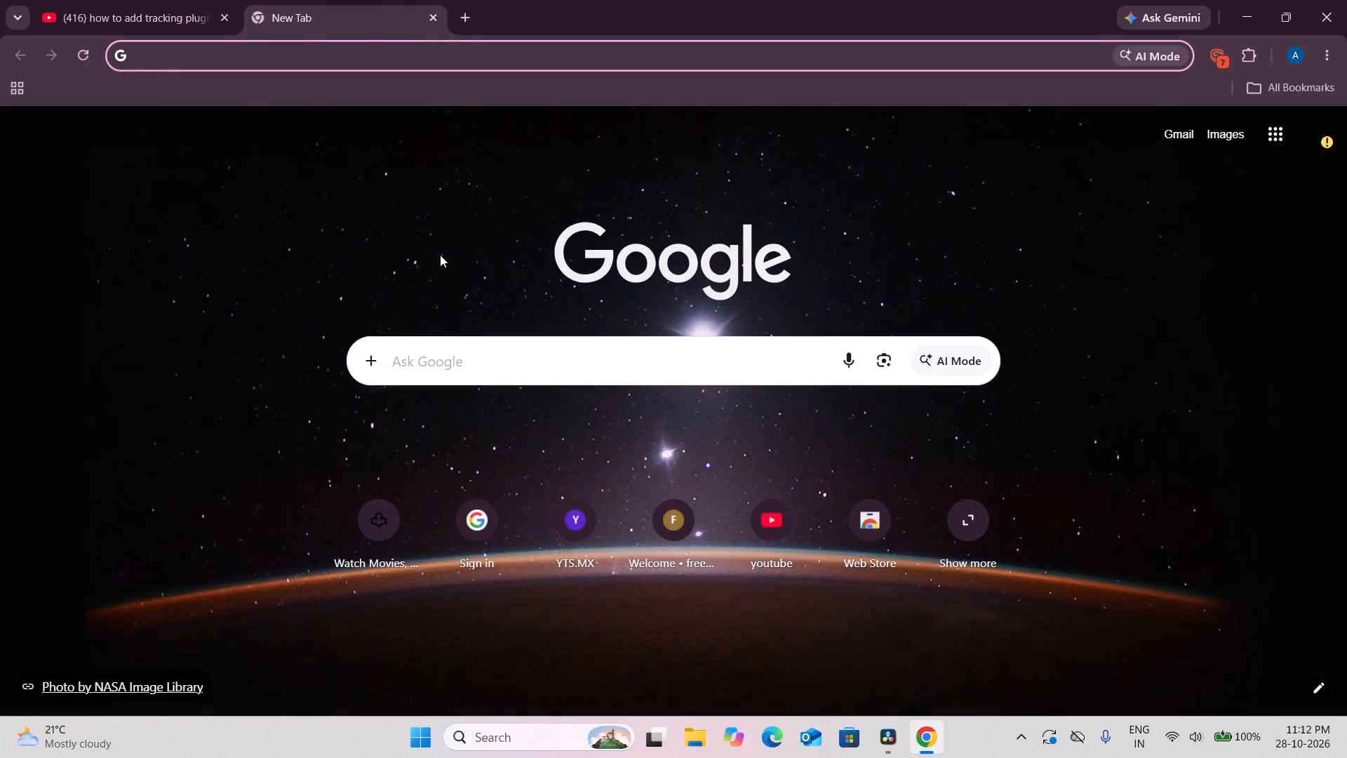
left_click(500, 378)
type("sl")
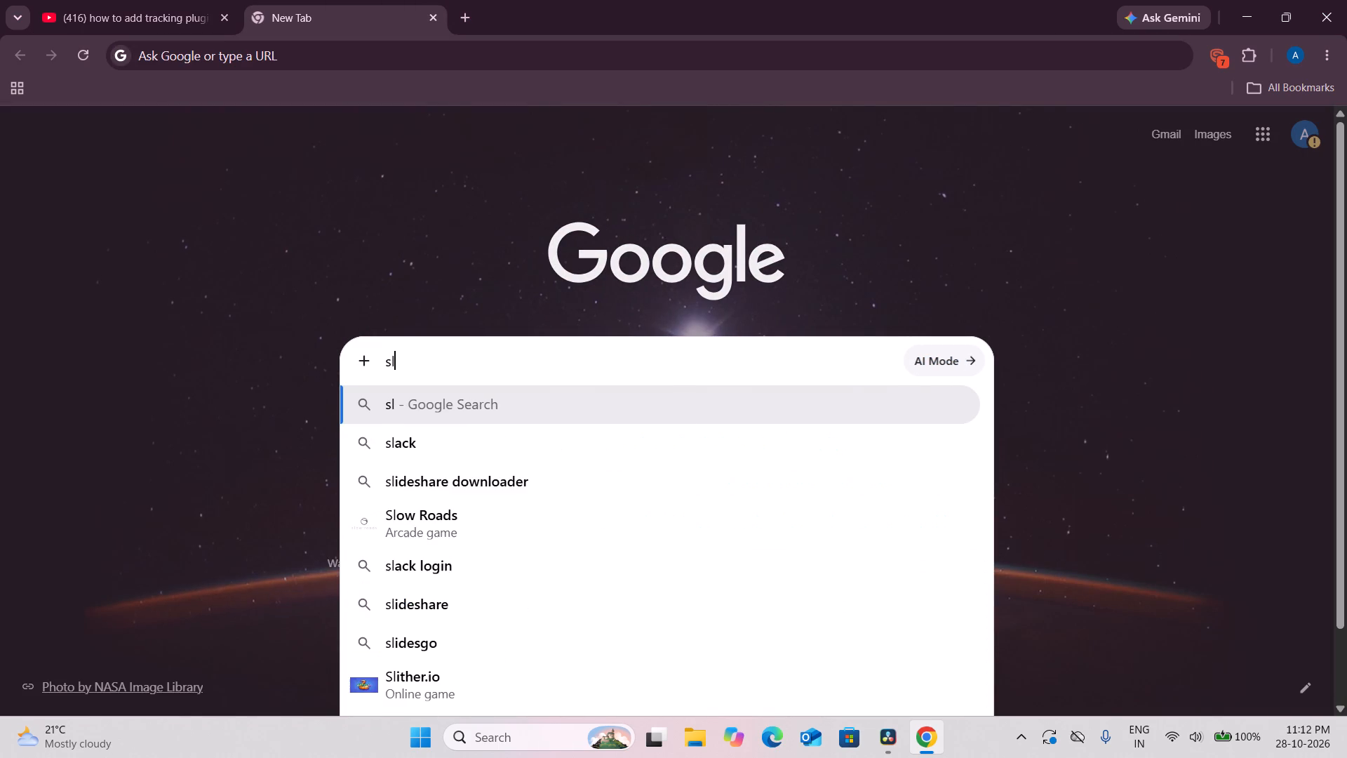
key("BackSpace")
type("tock")
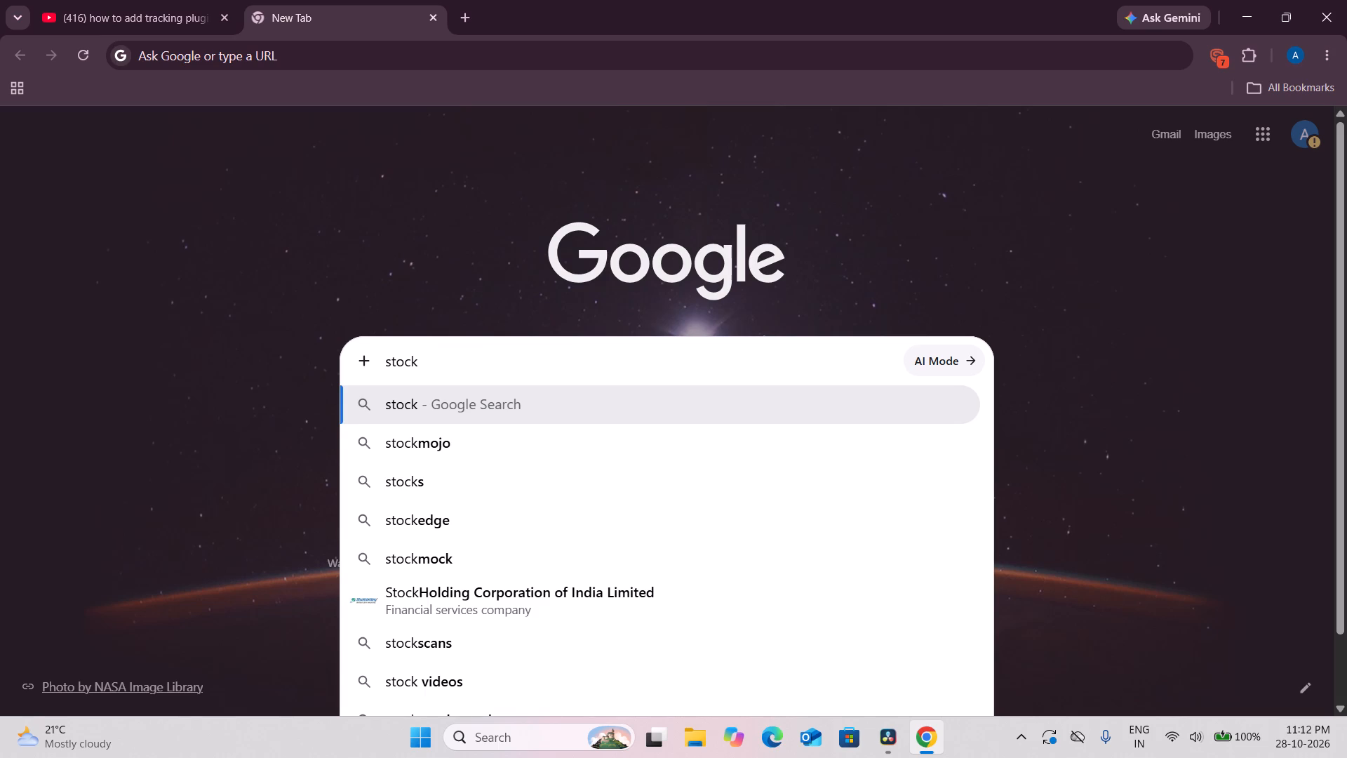
key("space")
type("futage o")
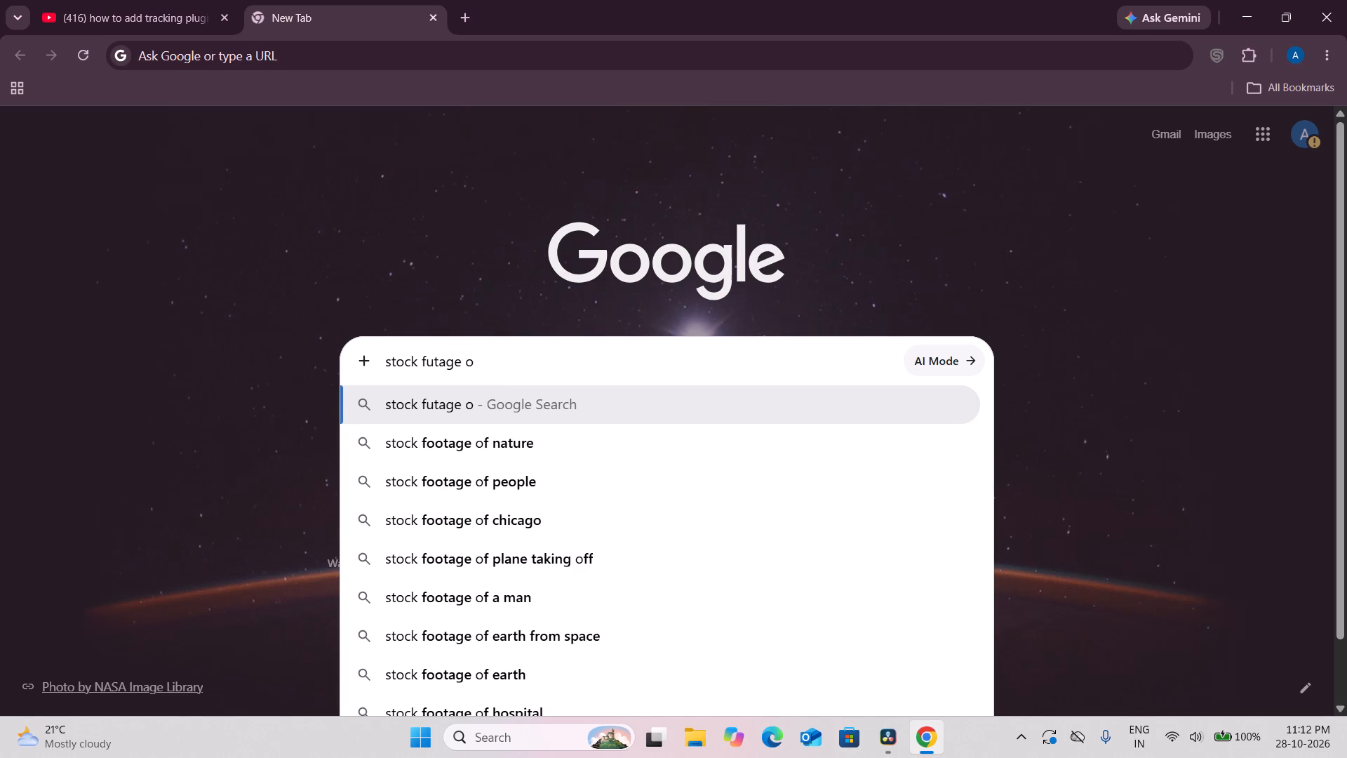
key("BackSpace")
type("of burs")
key("space")
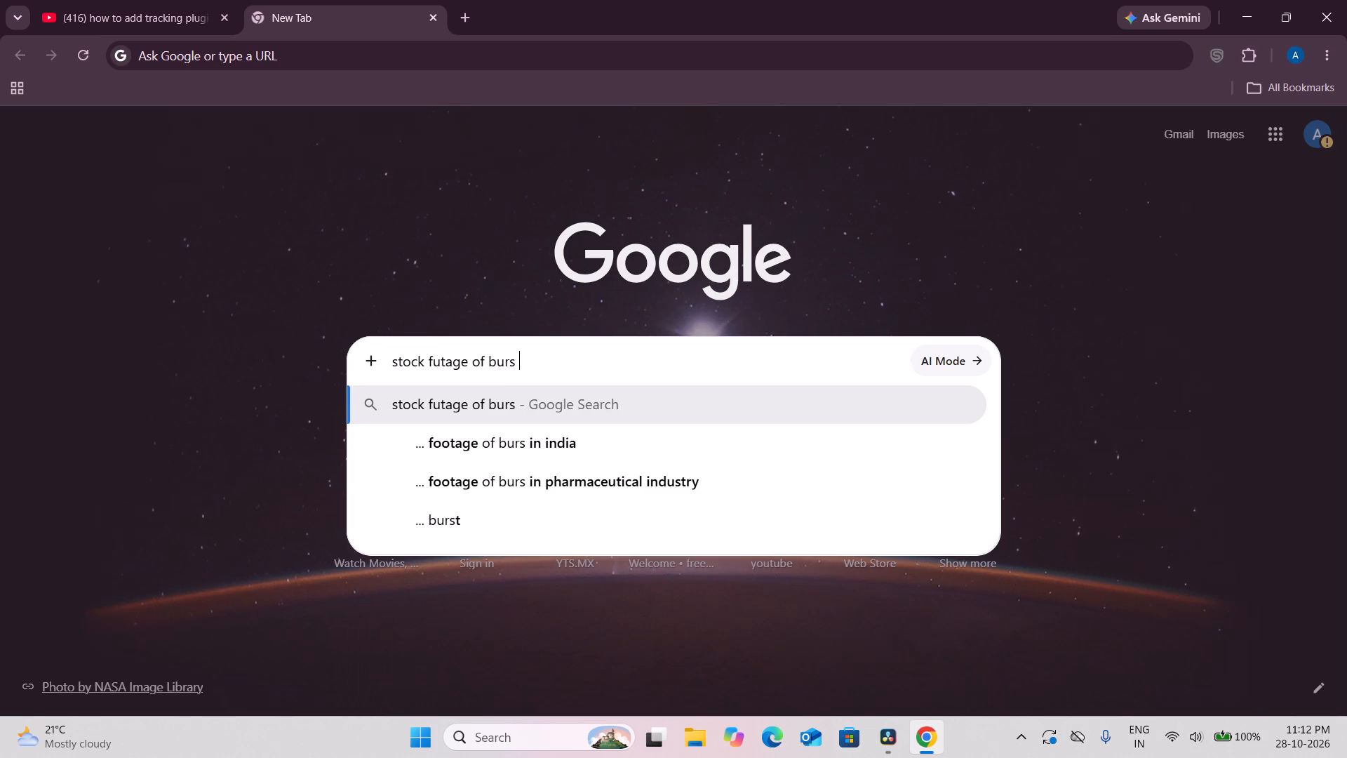
key("BackSpace")
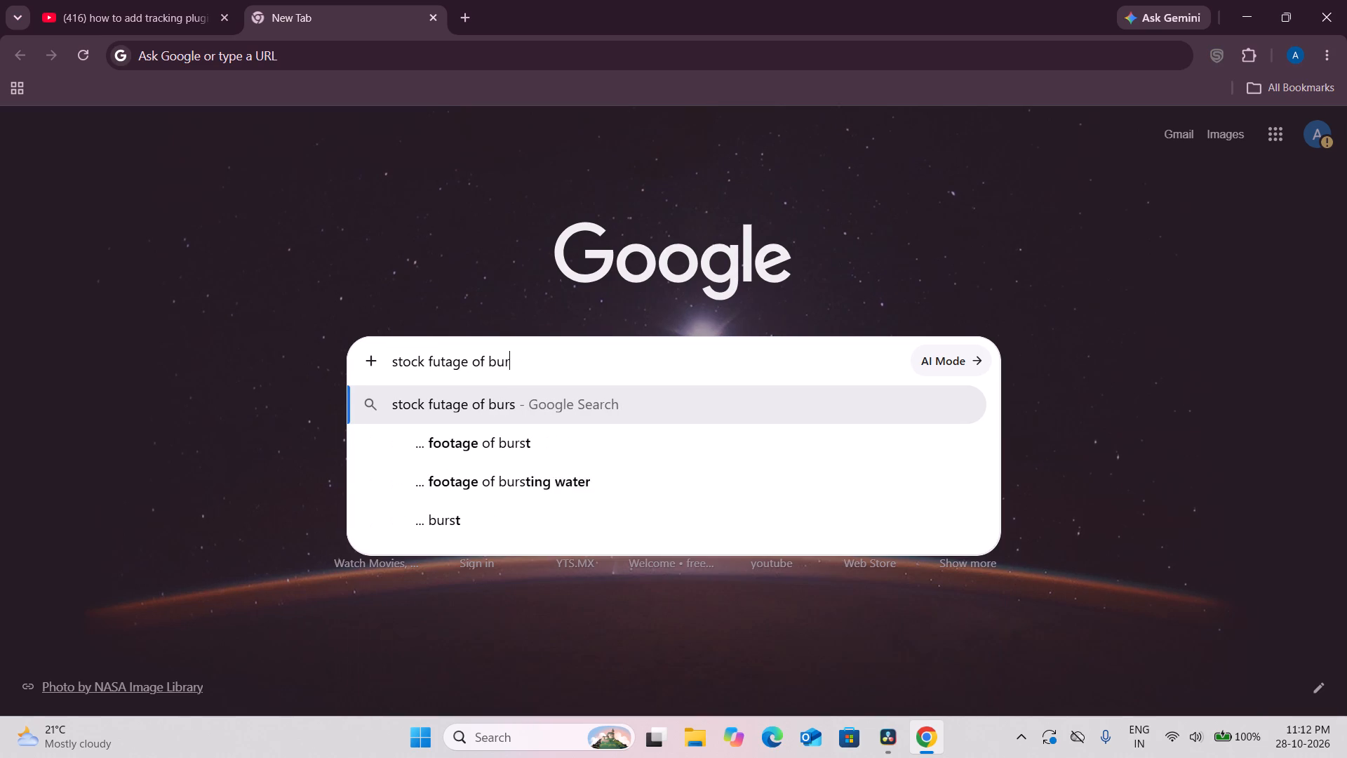
key("BackSpace")
key("BackSpace")
type("irds")
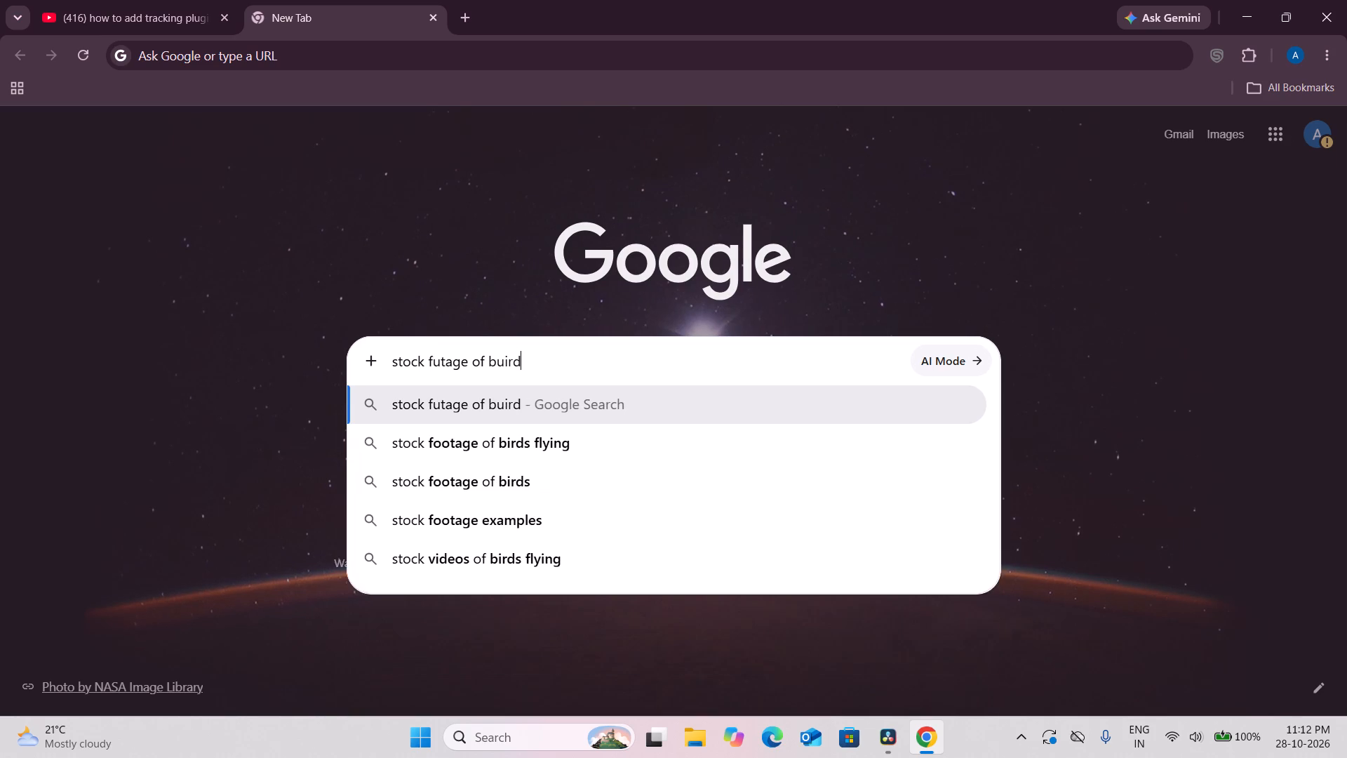
key("space")
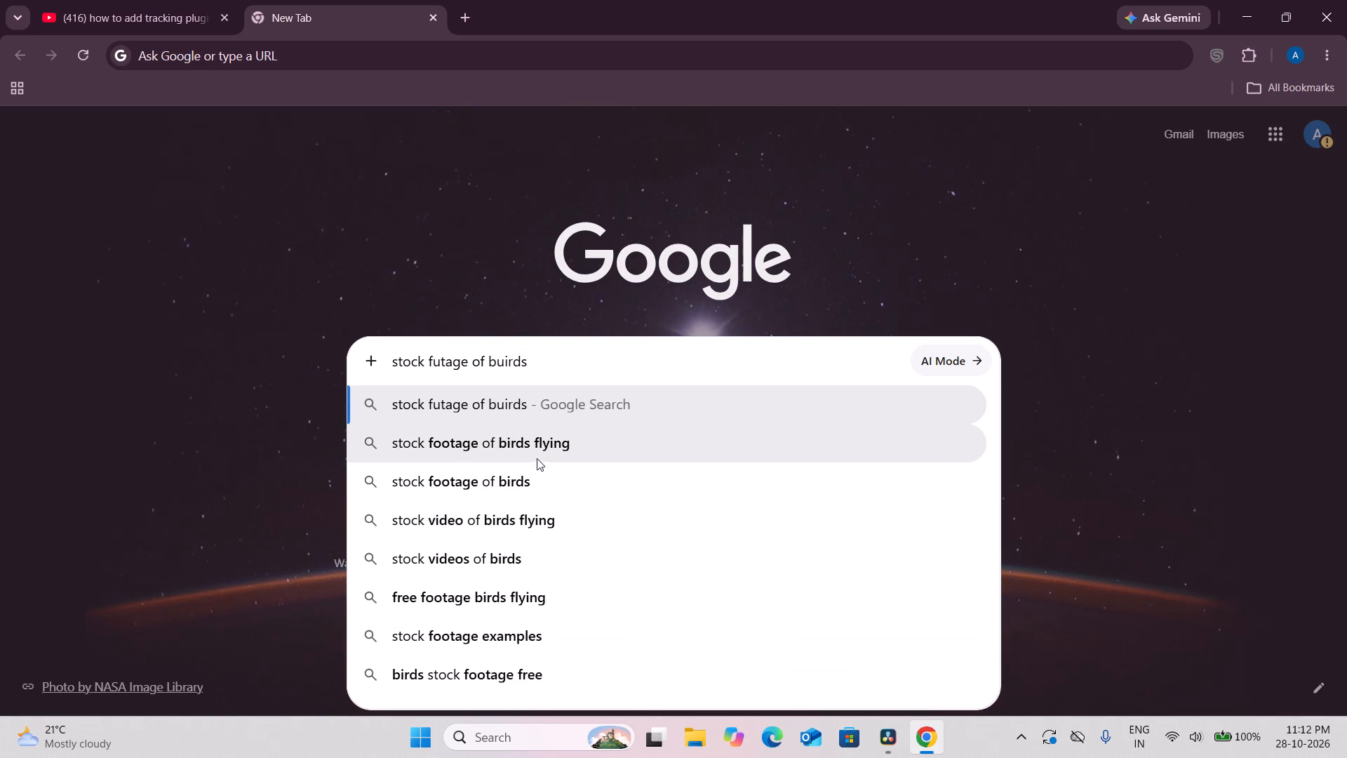
left_click(528, 435)
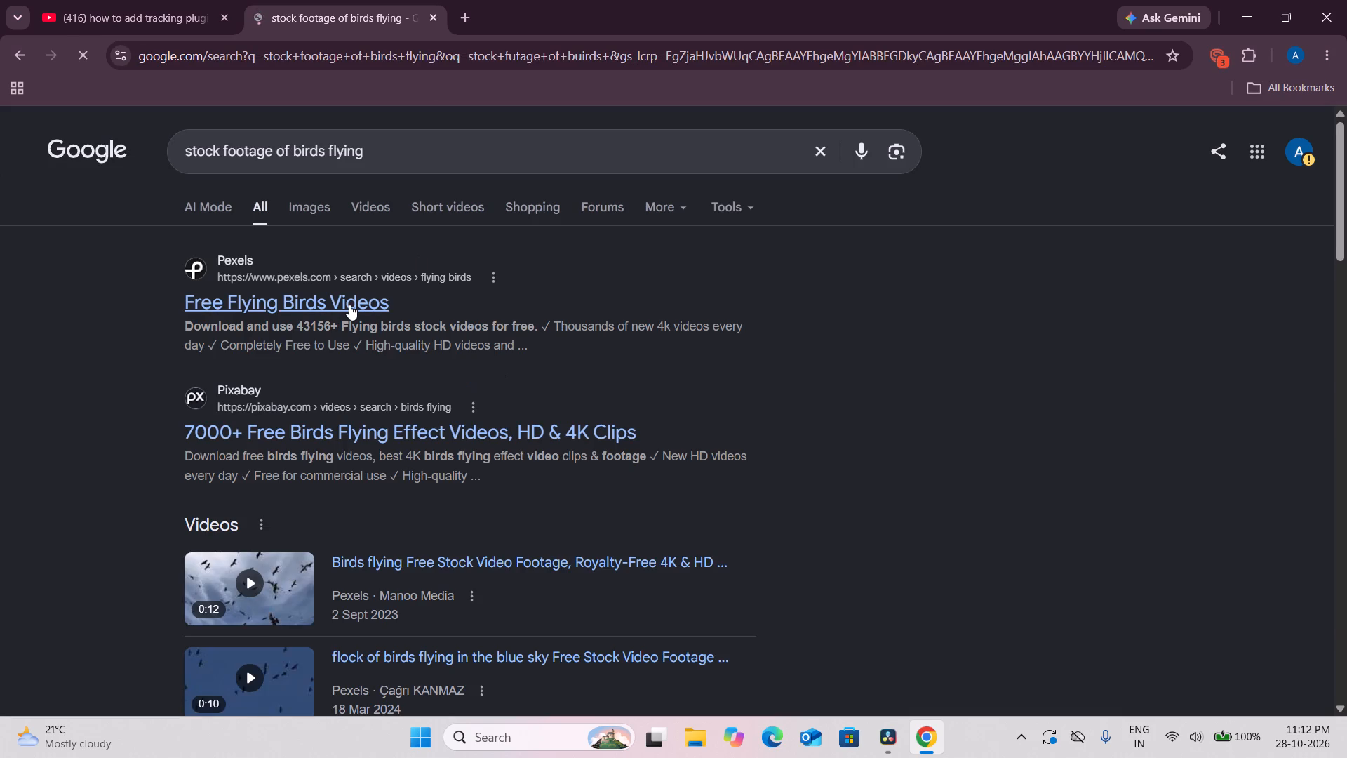
Download the video of a bird flock flying over a tree from the Pexels Free Flying Birds Videos page.
left_click(349, 305)
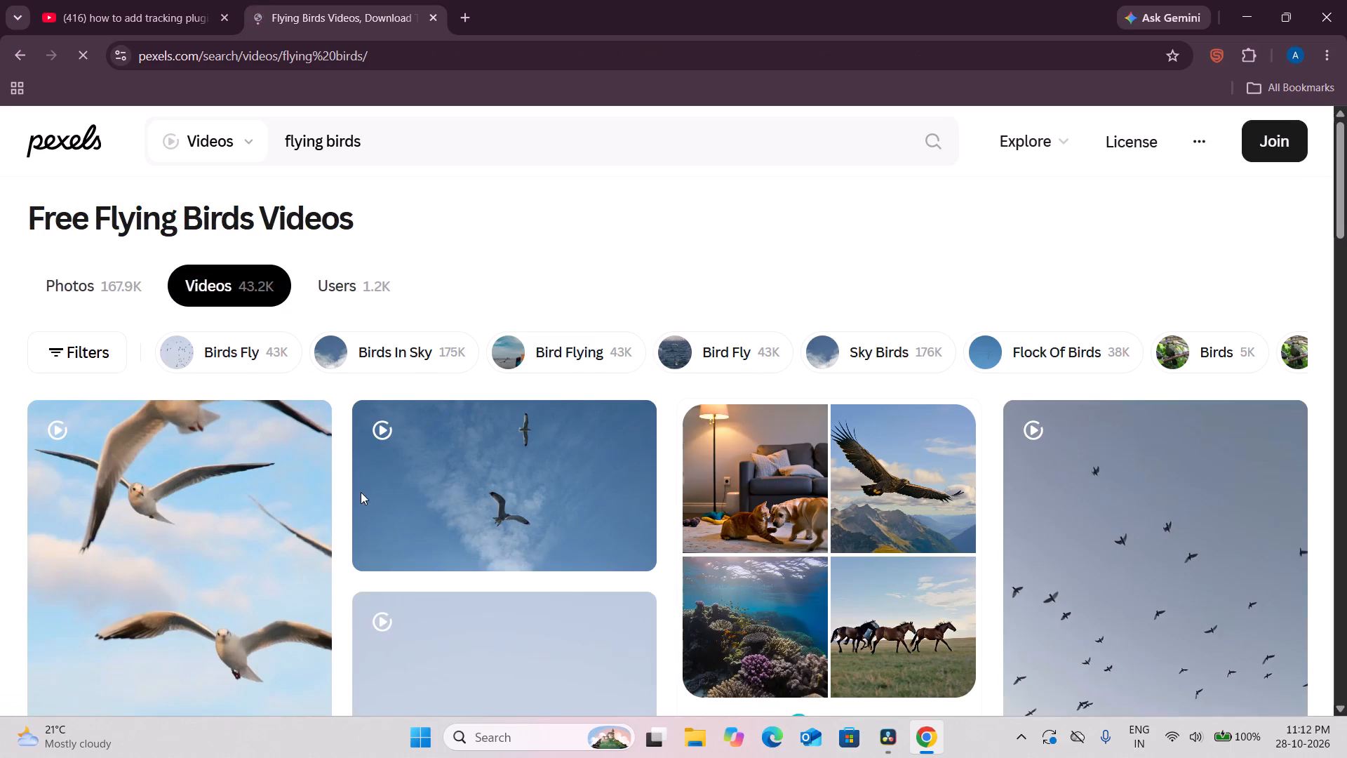
scroll(361, 492, "down", 1)
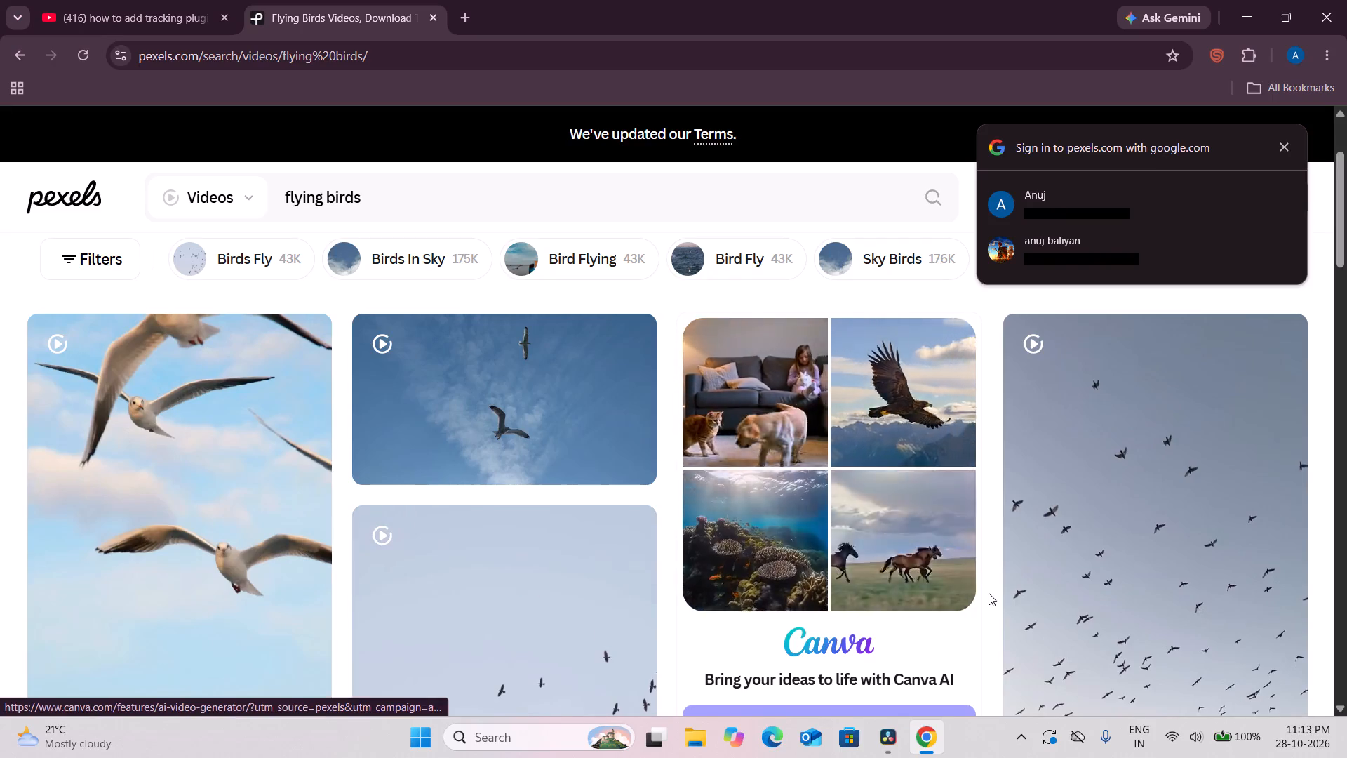
scroll(989, 593, "down", 1)
scroll(1207, 606, "down", 1)
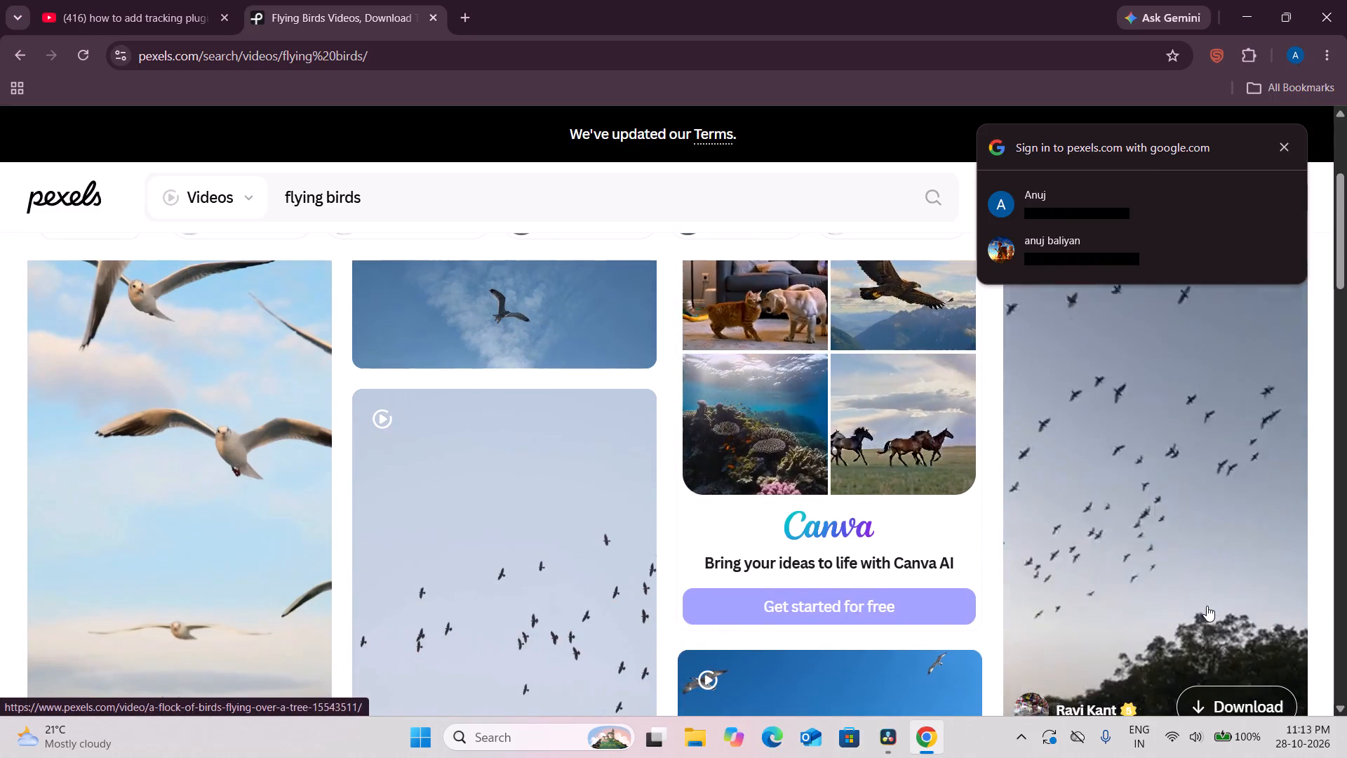
scroll(1207, 606, "down", 1)
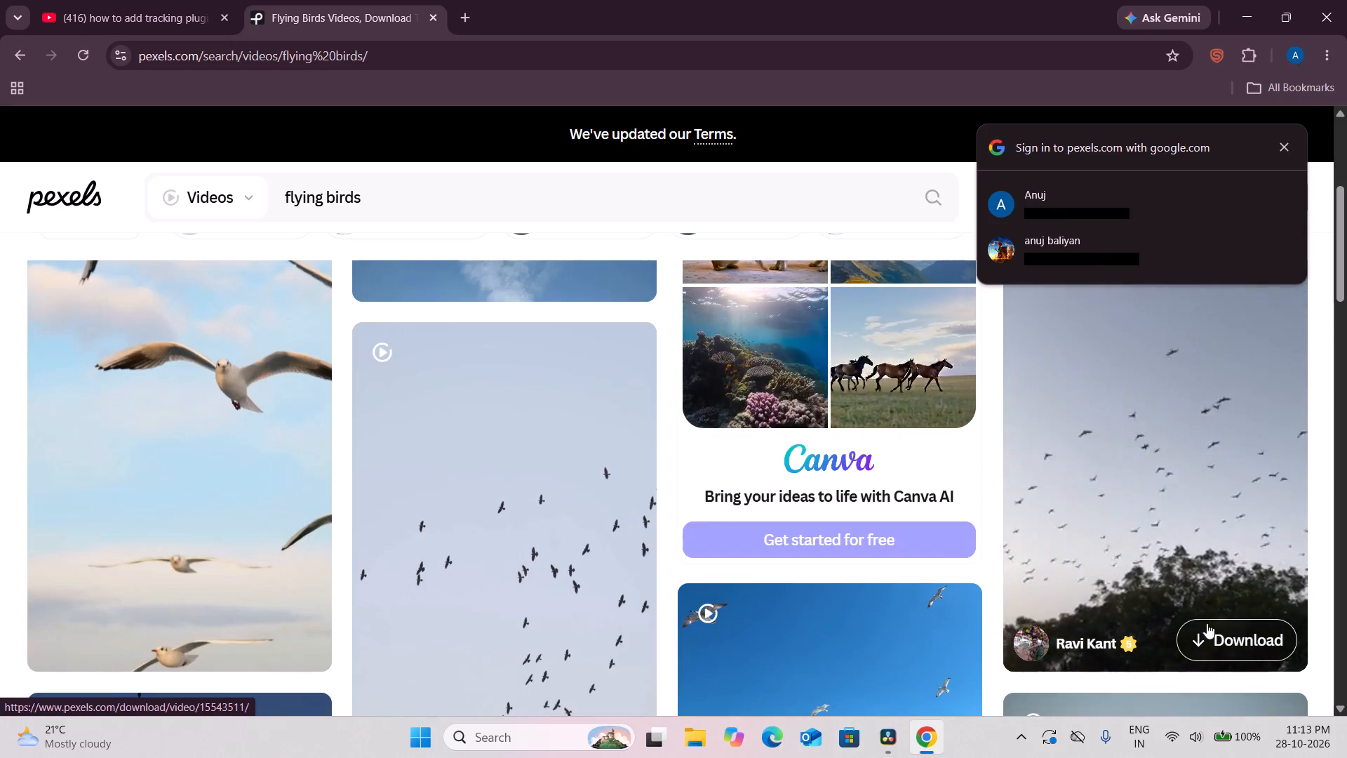
left_click(1218, 639)
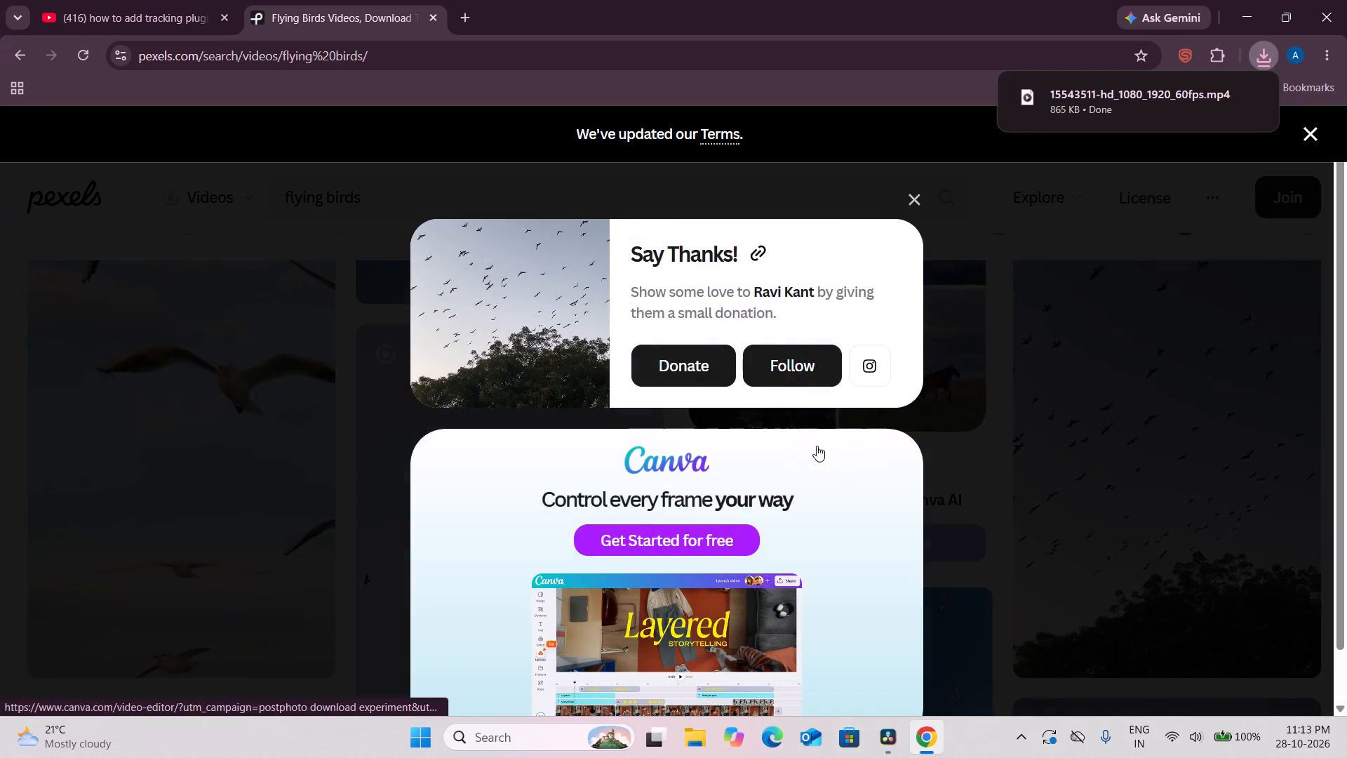
left_click(1007, 406)
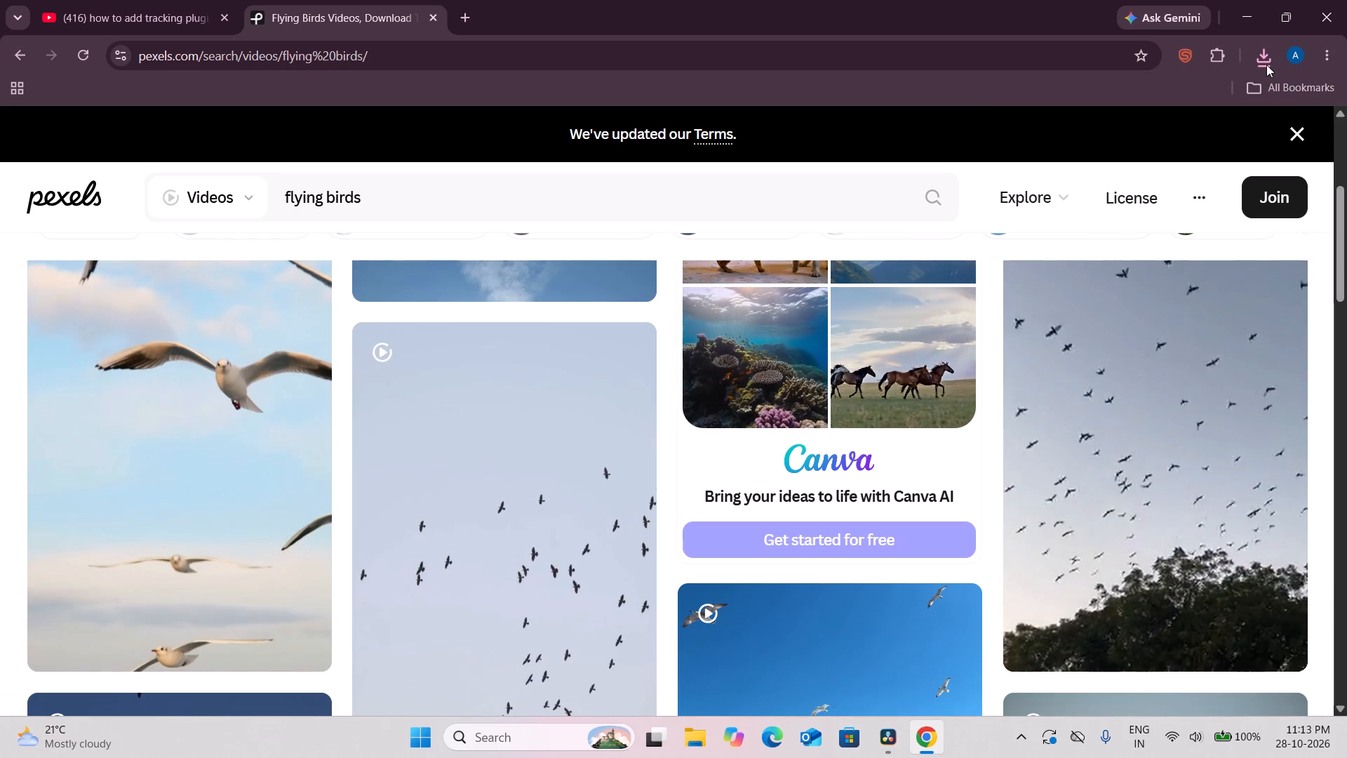
Check the browser's recent download history for the bird video.
left_click(1267, 66)
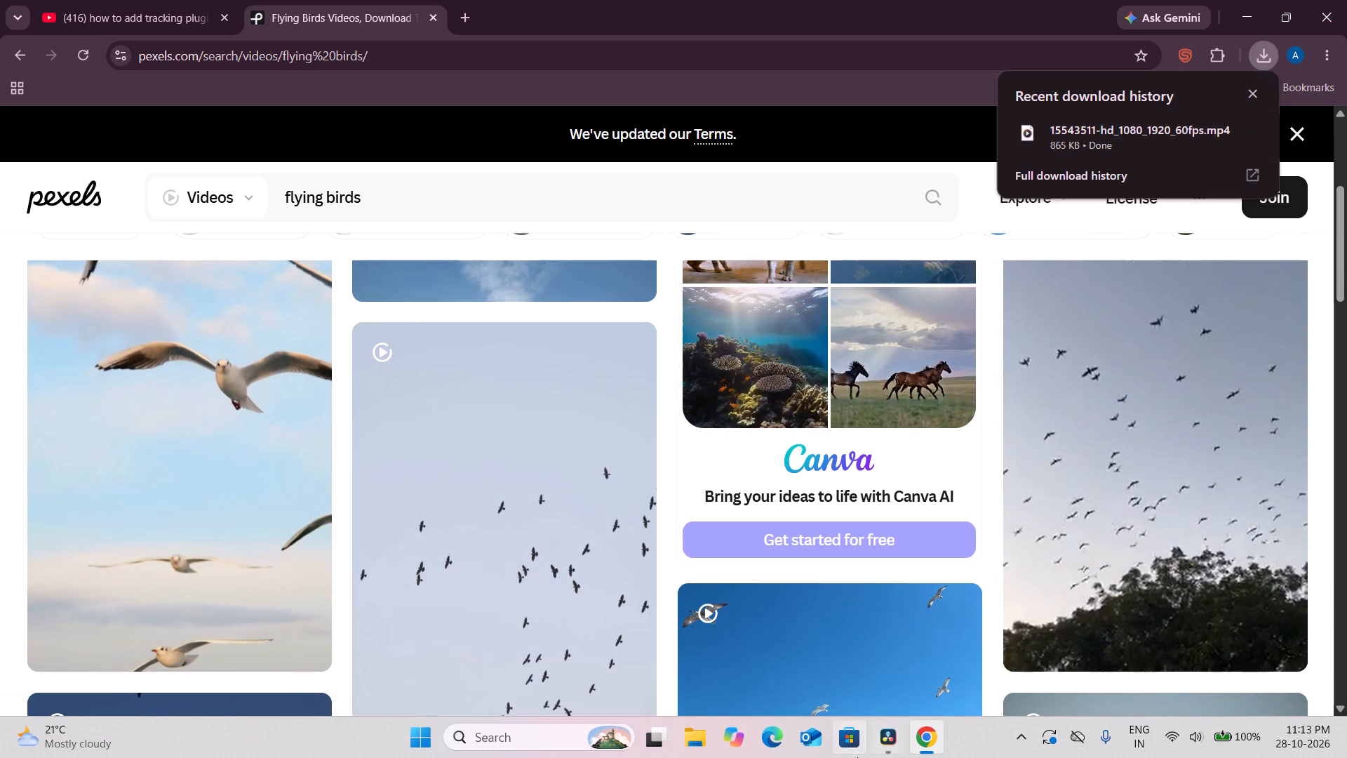
Switch to DaVinci Resolve and create a new project named "tracking".
left_click(911, 747)
left_click(885, 740)
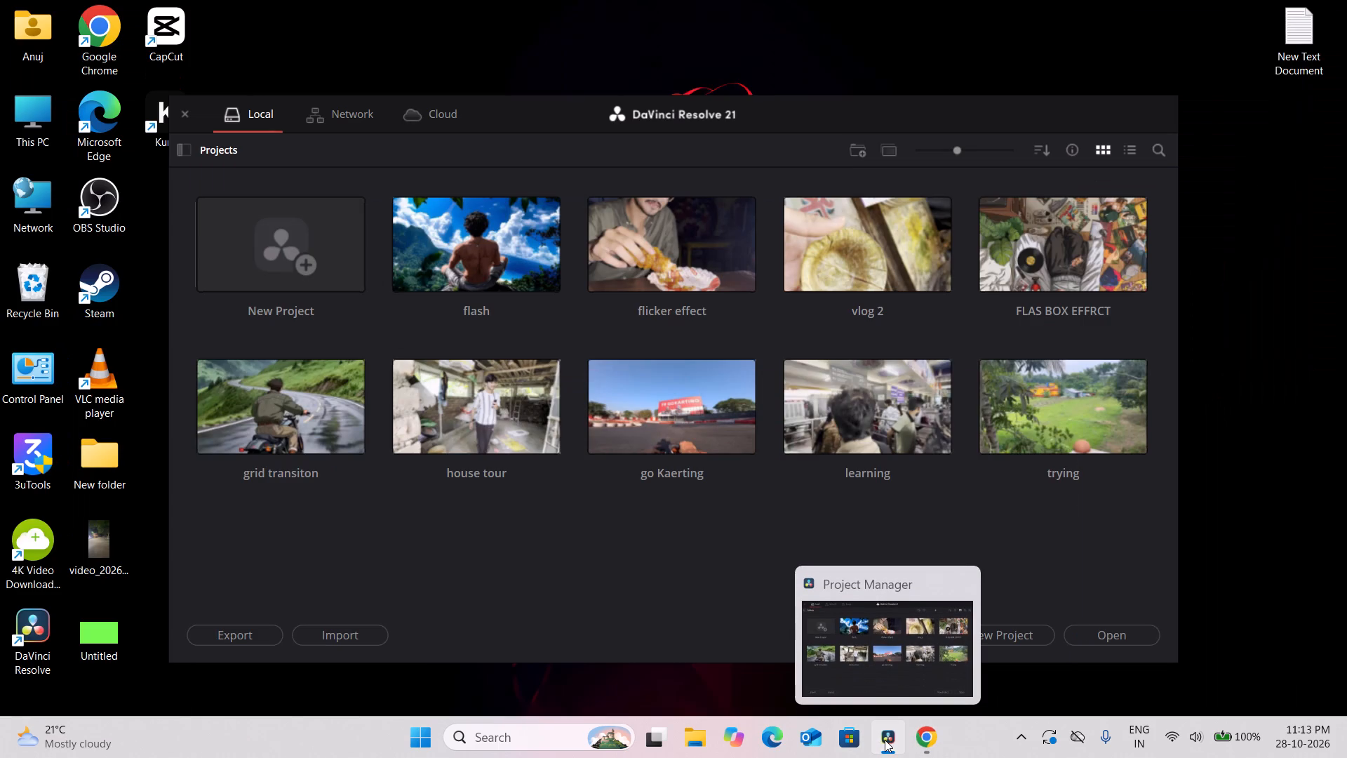
left_click(257, 195)
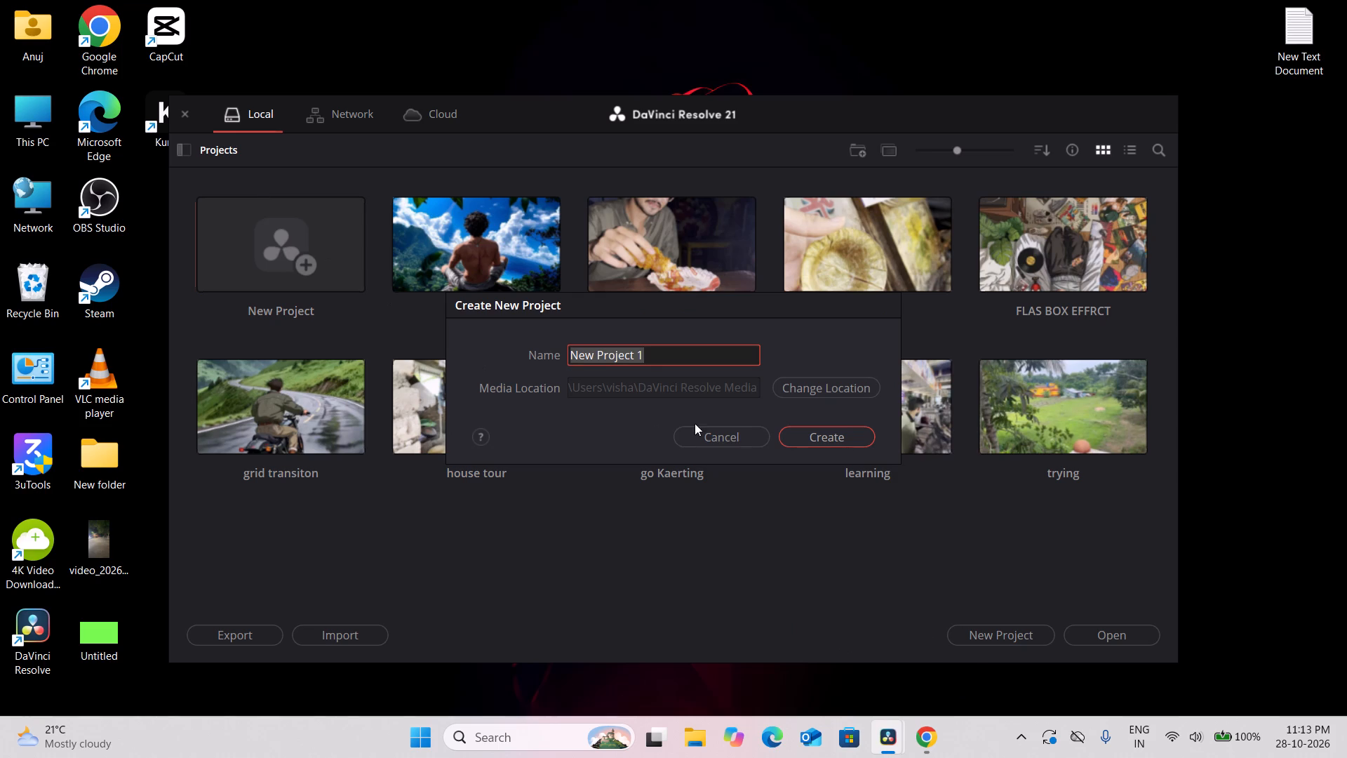
left_click(658, 357)
key("BackSpace")
key("BackSpace")
key("BackSpace")
key("BackSpace")
key("BackSpace")
key("BackSpace")
key("BackSpace")
key("BackSpace")
key("BackSpace")
key("BackSpace")
key("BackSpace")
key("BackSpace")
key("BackSpace")
key("BackSpace")
key("BackSpace")
key("BackSpace")
key("BackSpace")
key("BackSpace")
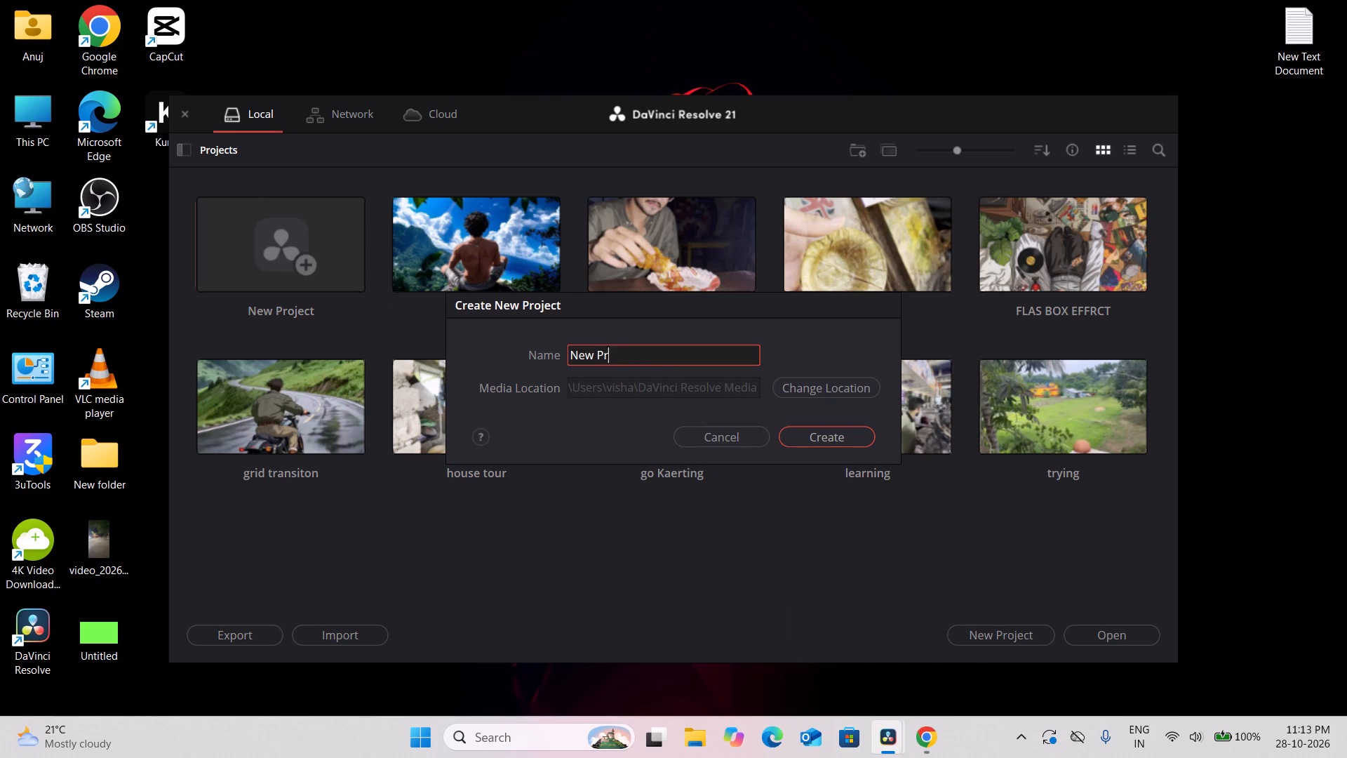
type("tracking")
key("space")
key("Return")
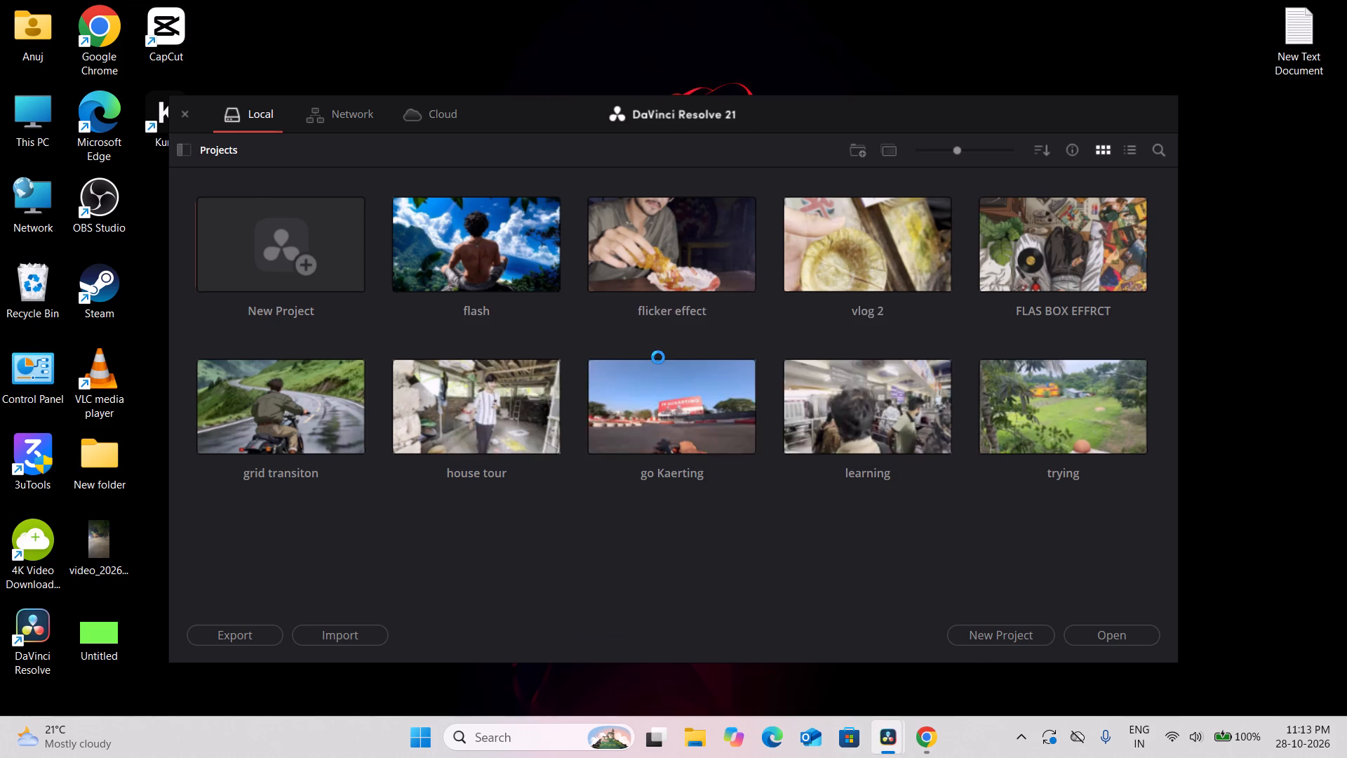
scroll(658, 357, "down", 1)
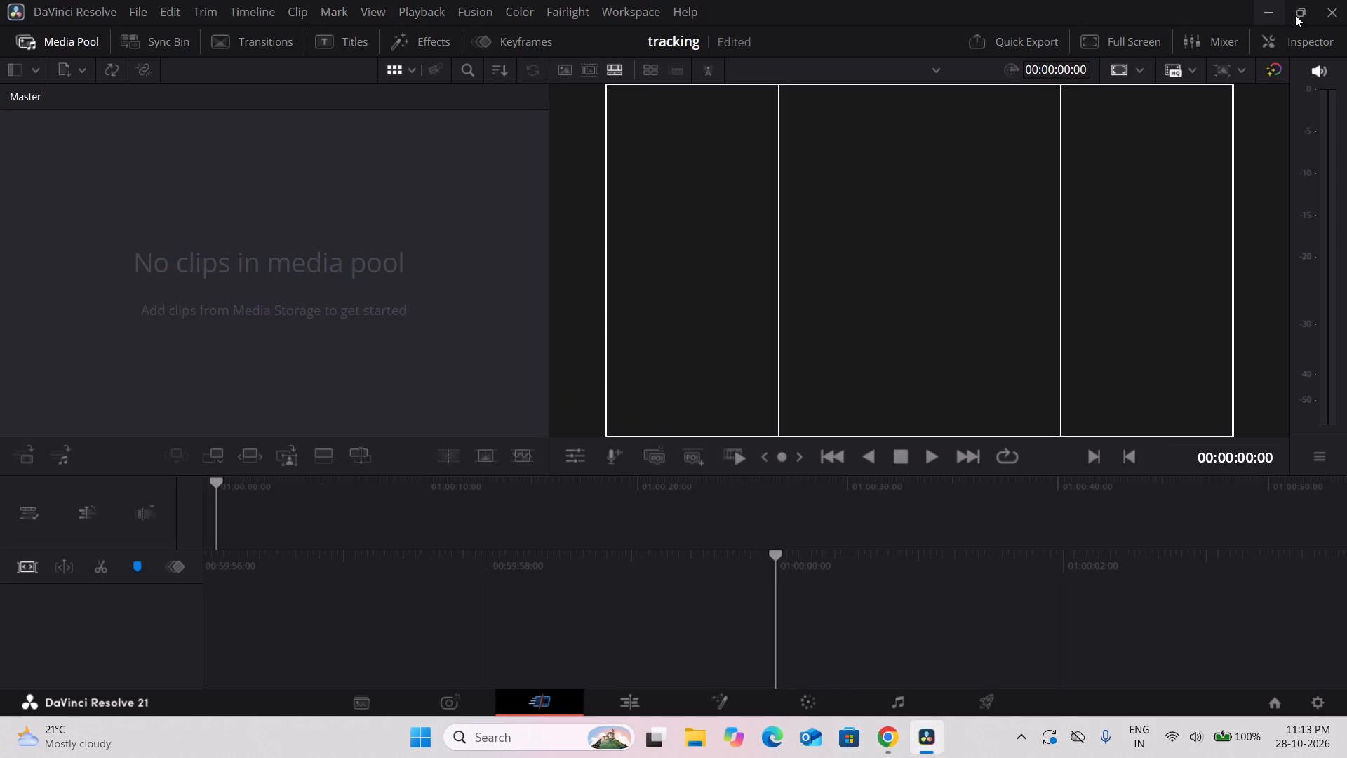
Switch to File Explorer and preview the downloaded bird video 15543511-hd_1080_1920_60fps from the Downloads folder.
left_click(1266, 15)
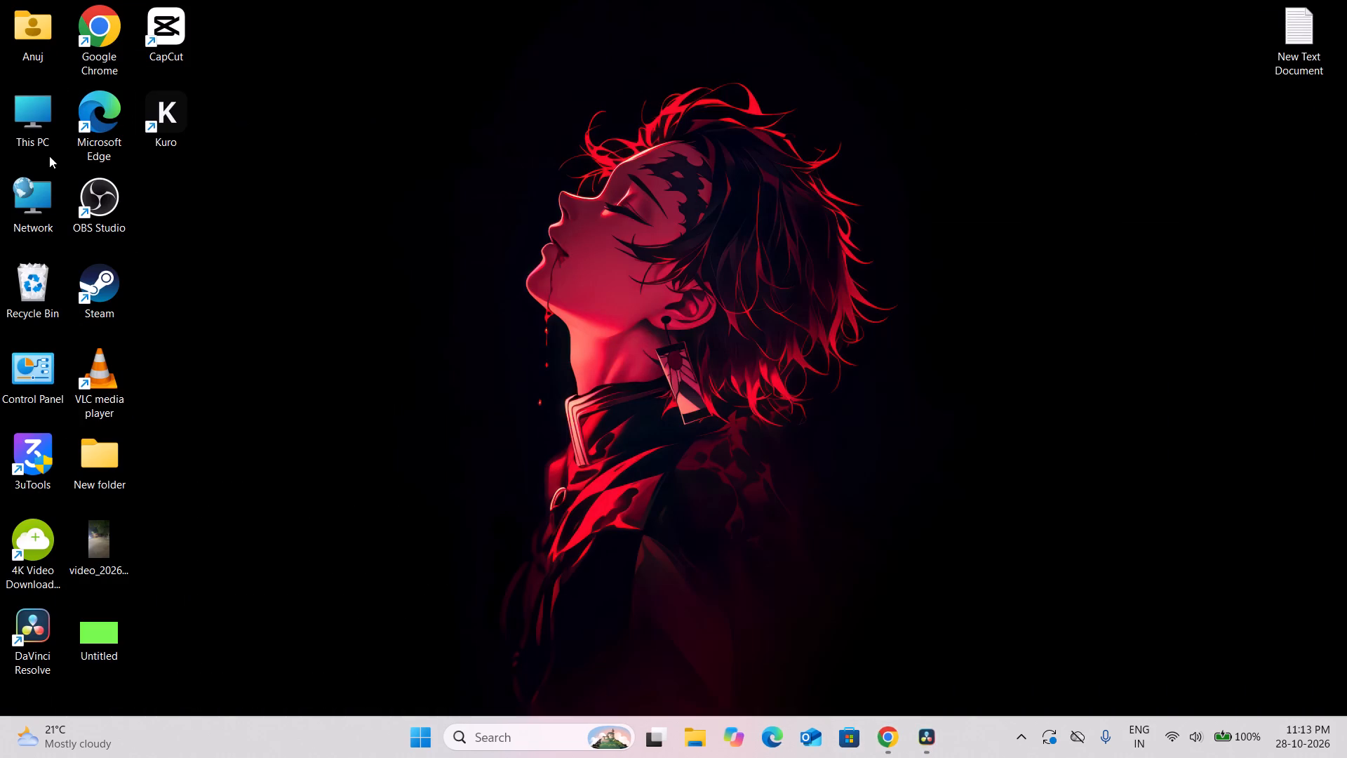
double_click(706, 735)
left_click(695, 733)
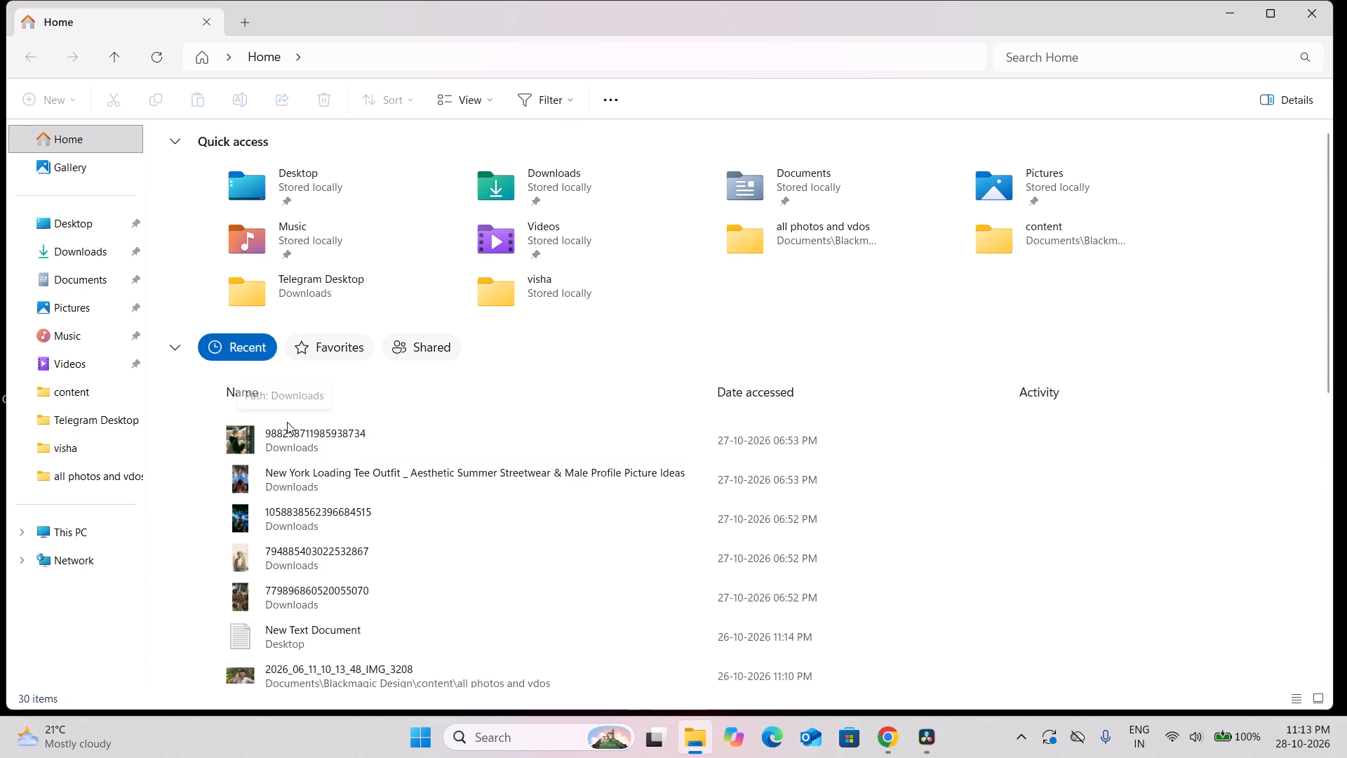
left_click(44, 238)
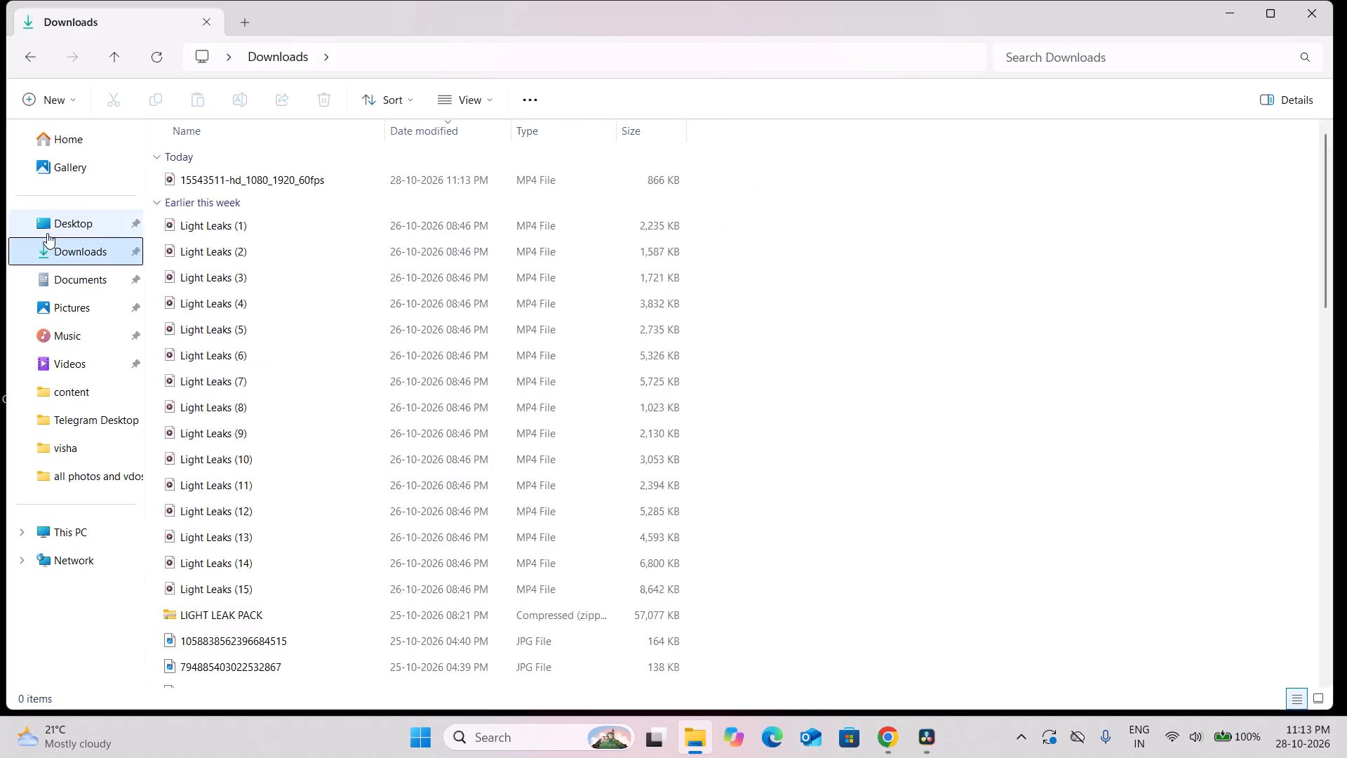
left_click(53, 223)
left_click(63, 251)
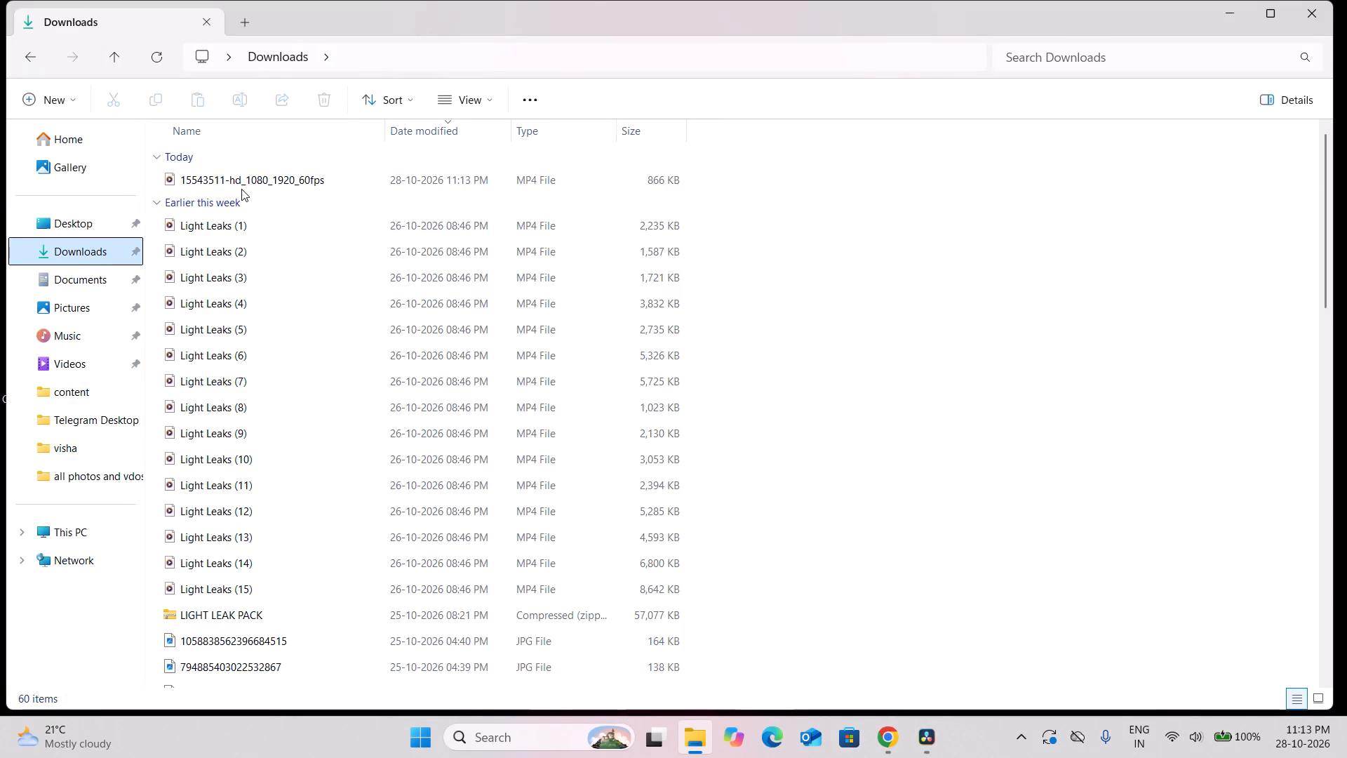
double_click(241, 189)
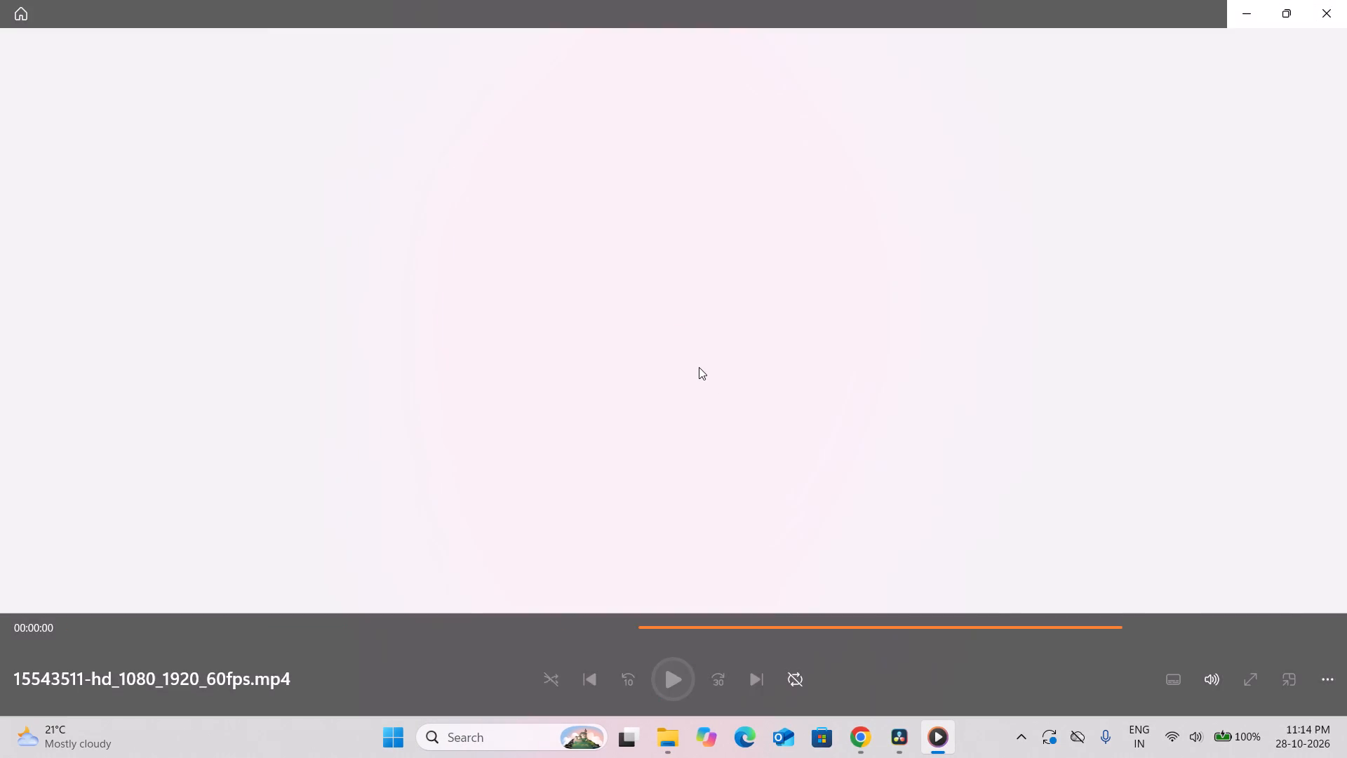
left_click(1343, 18)
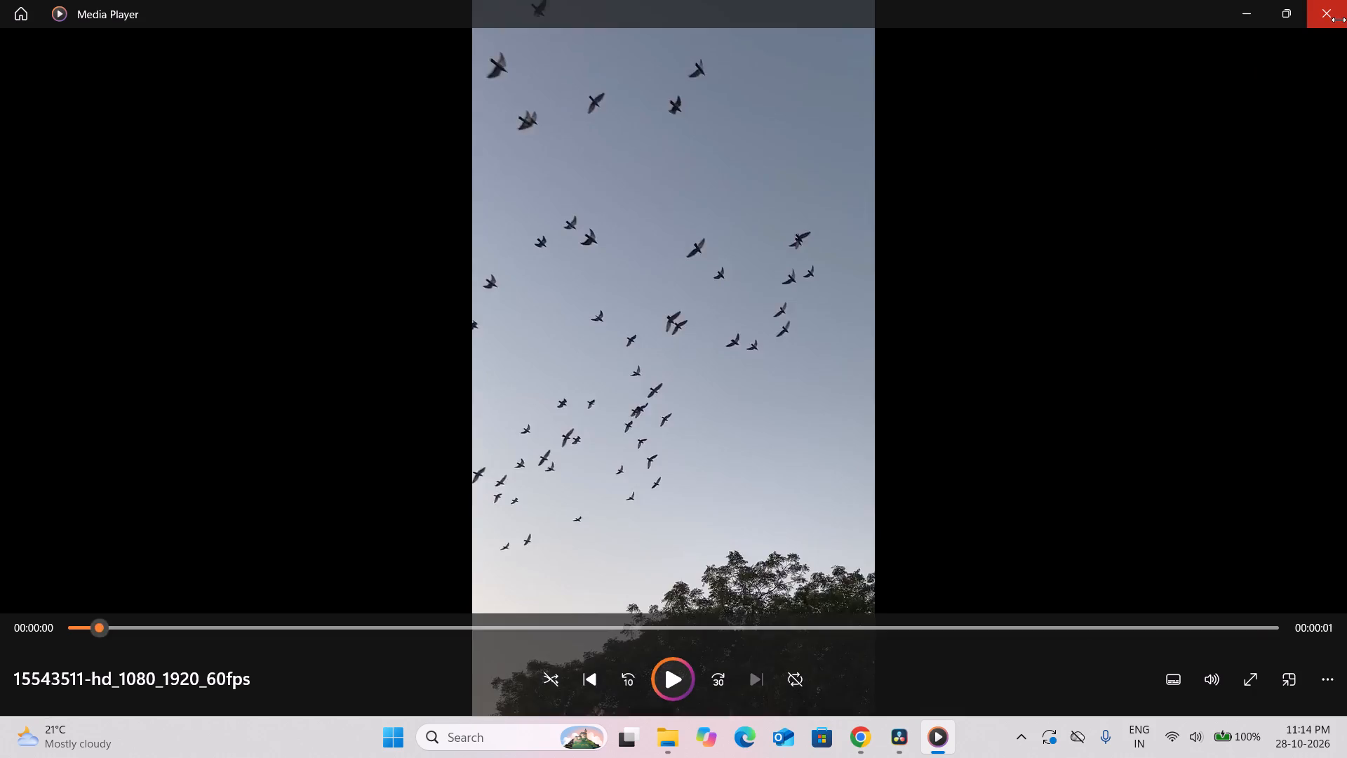
Import the downloaded bird video into the DaVinci Resolve media pool, changing the project frame rate to 59.94 frames per second.
left_click_drag(536, 177, 887, 738)
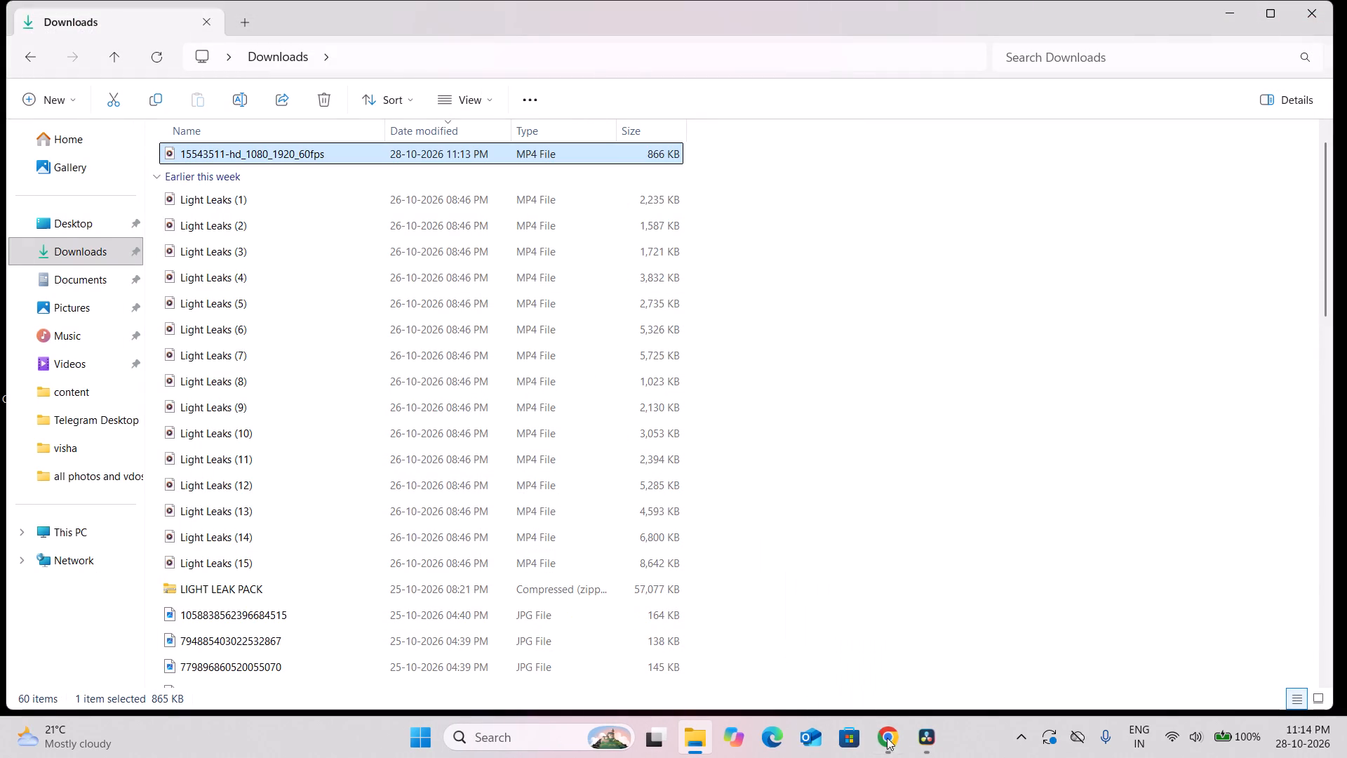
left_click_drag(887, 738, 924, 736)
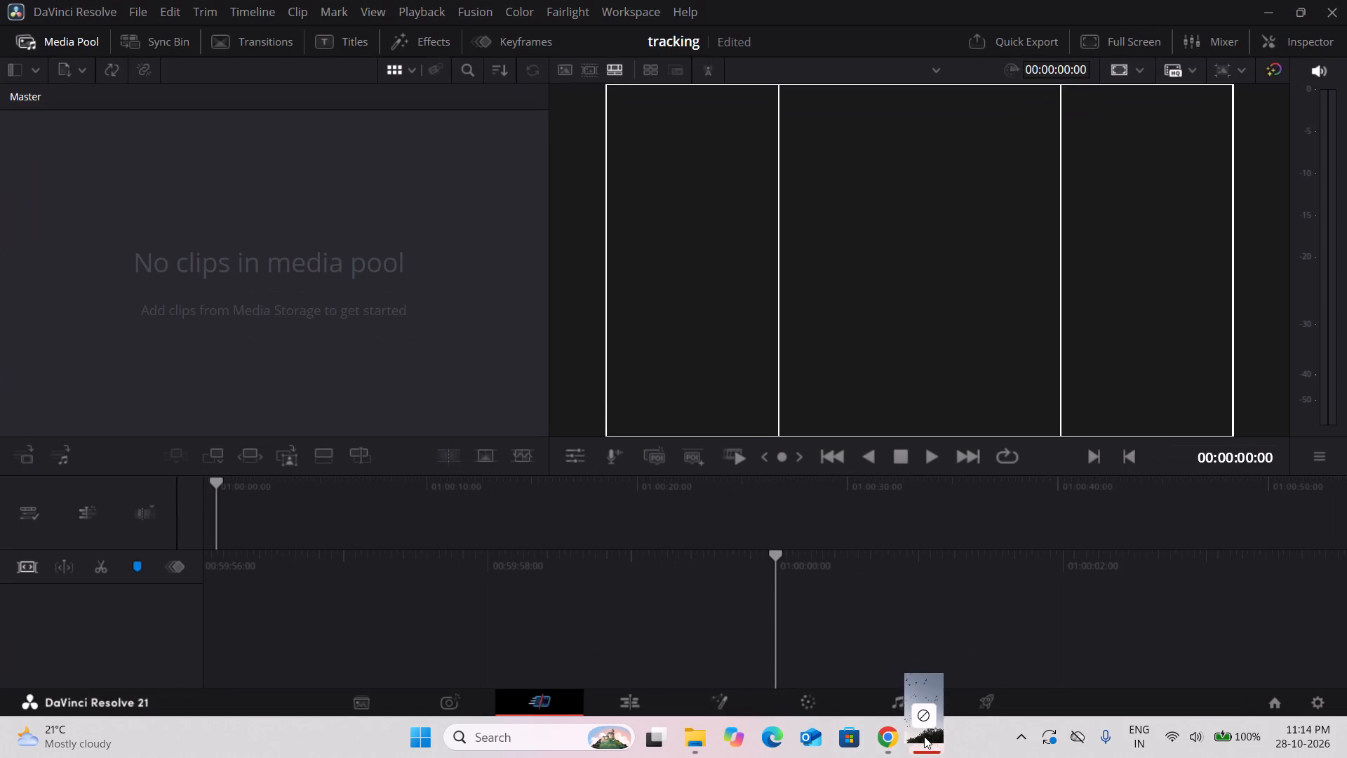
left_click_drag(924, 736, 413, 327)
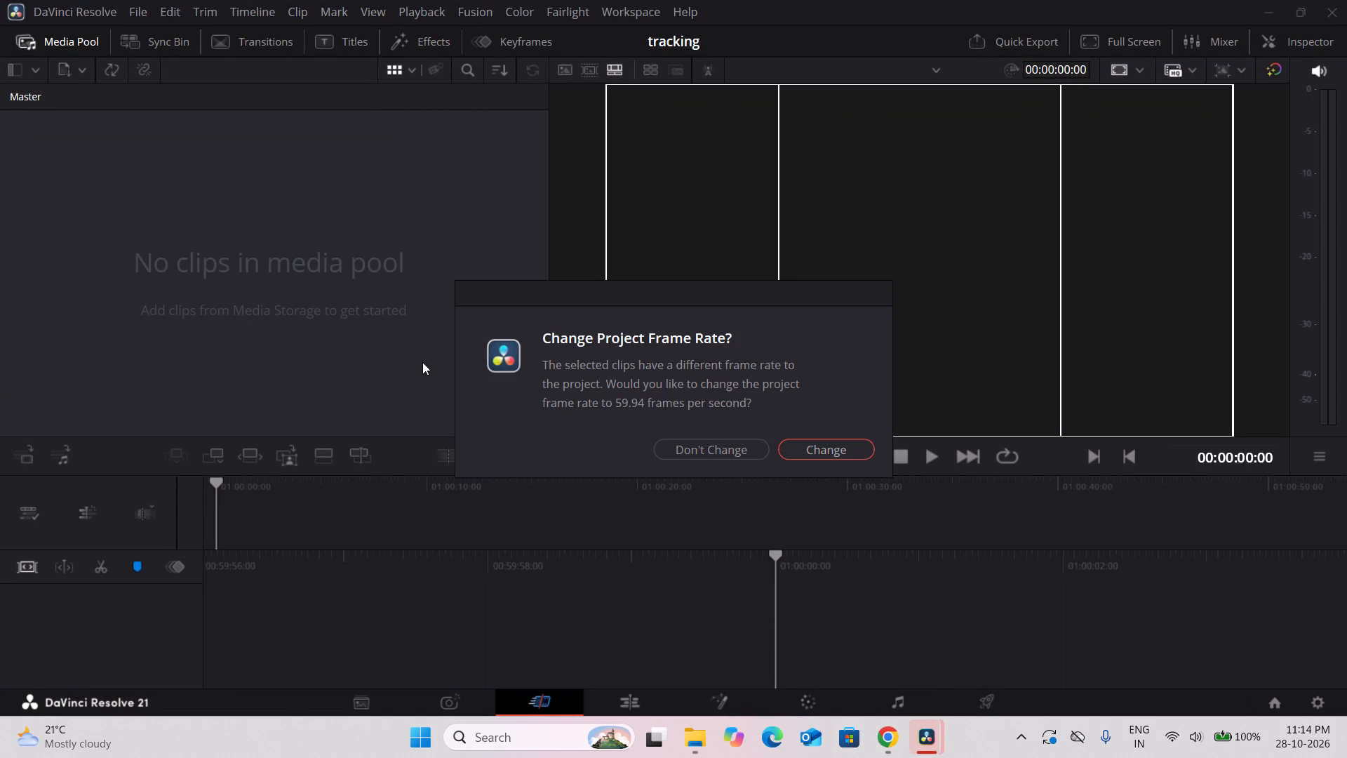
left_click(826, 451)
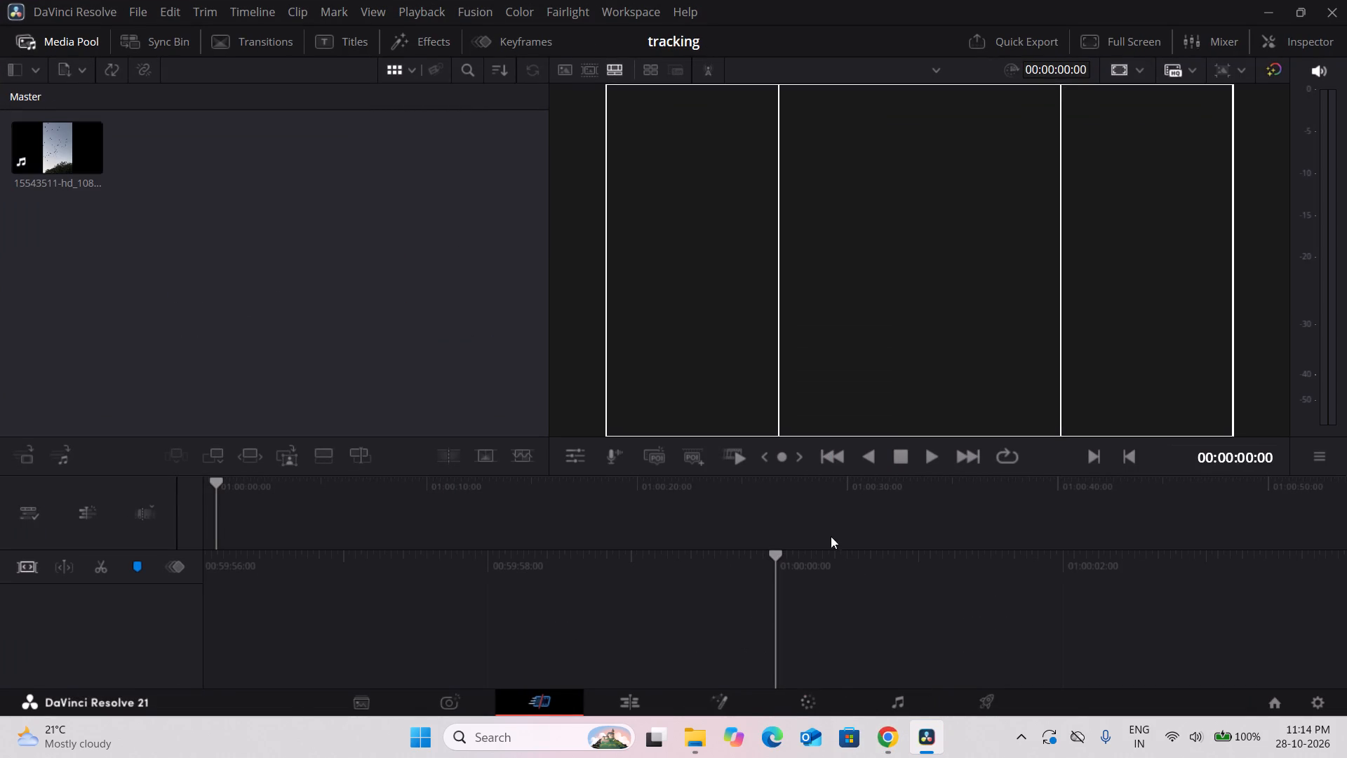
On the Edit page, place the bird clip from the media pool on a new timeline.
left_click(740, 704)
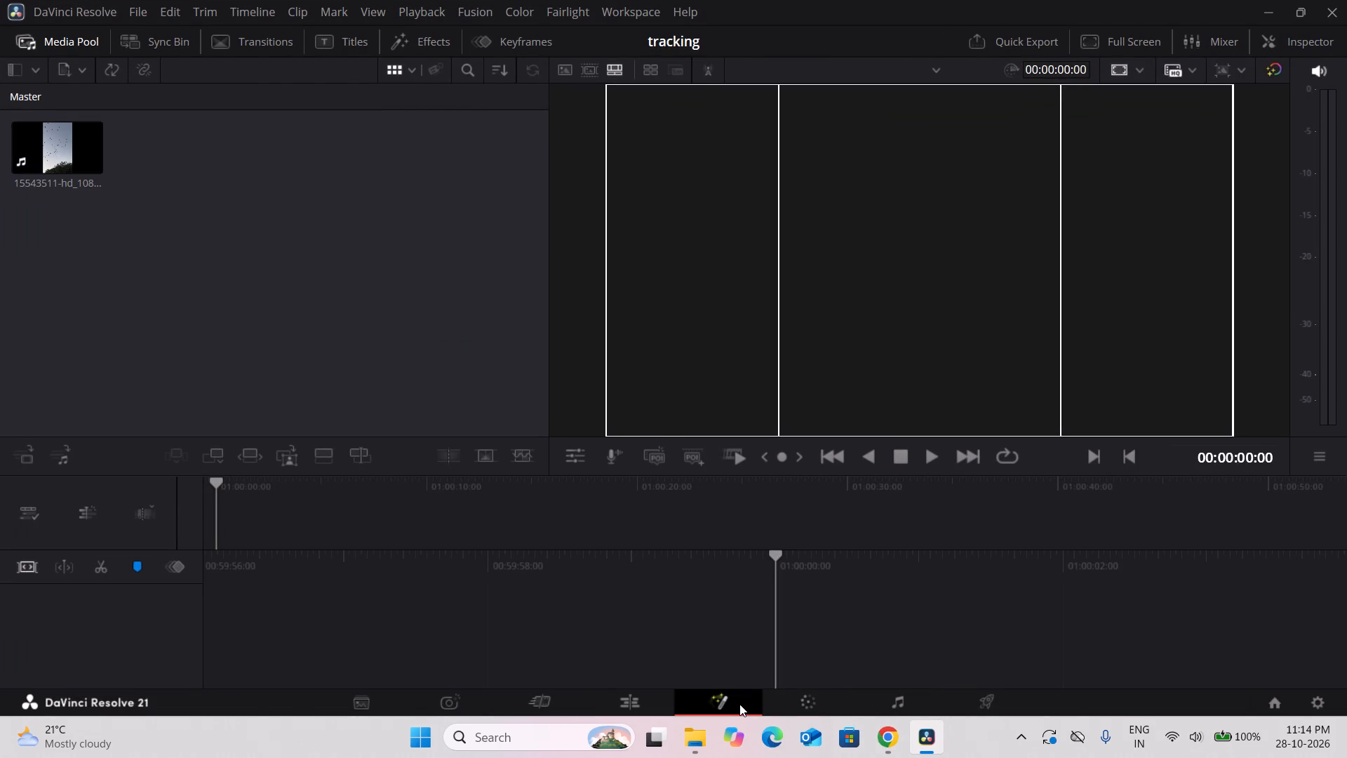
left_click(657, 702)
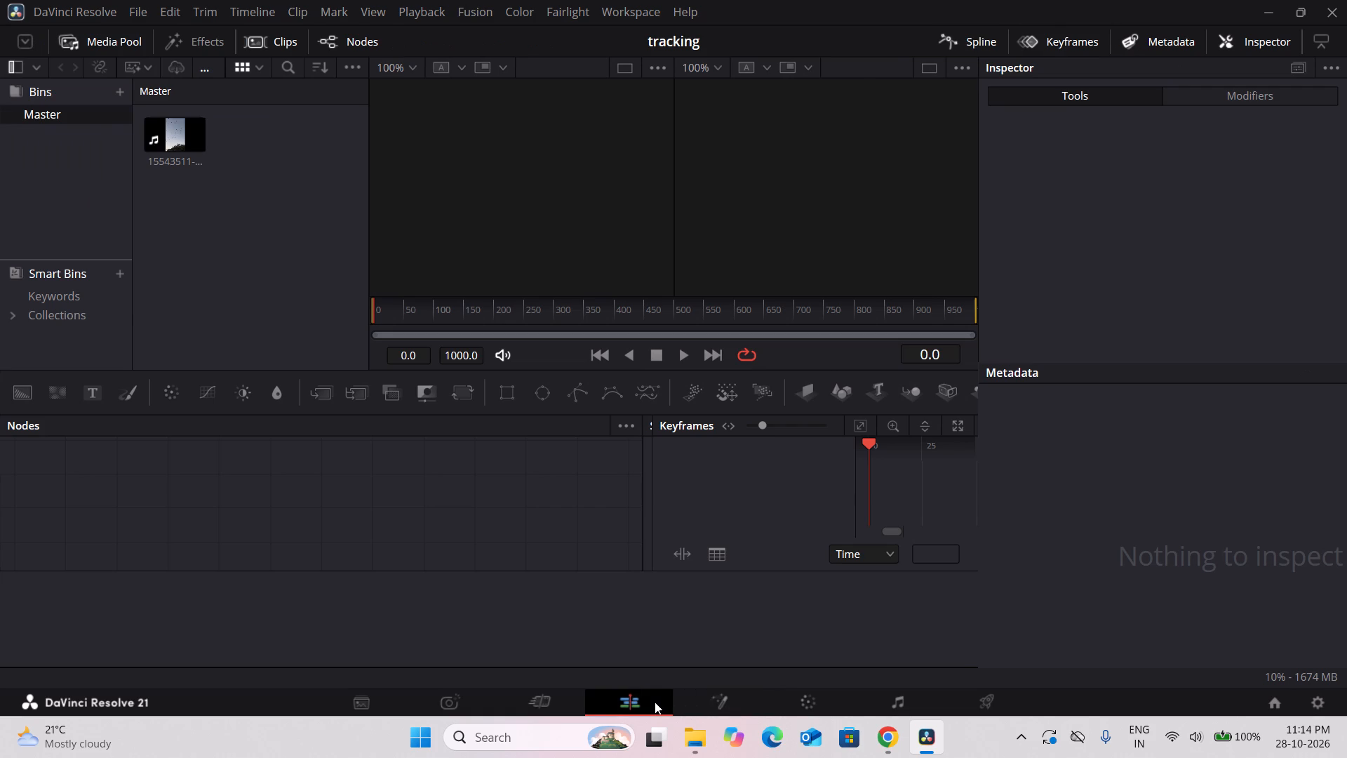
left_click_drag(198, 133, 317, 332)
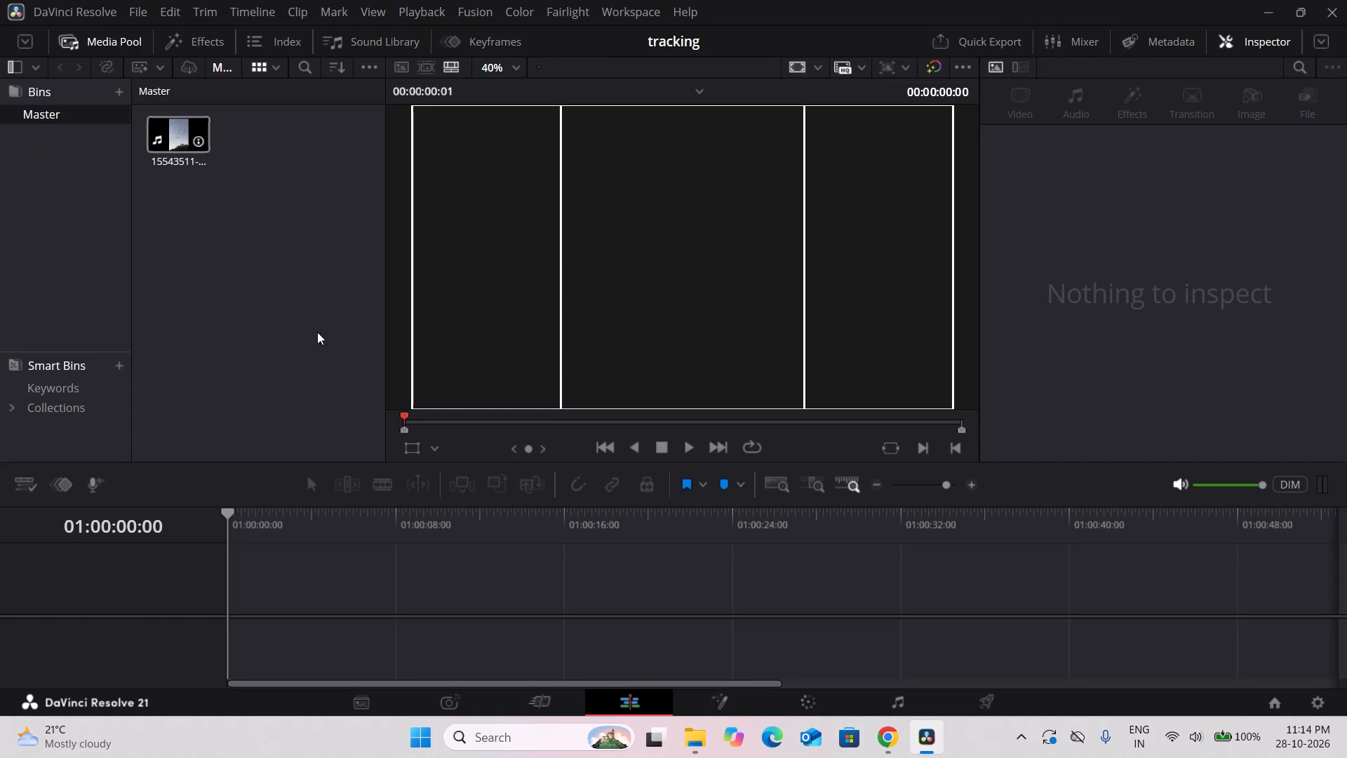
left_click_drag(317, 332, 443, 576)
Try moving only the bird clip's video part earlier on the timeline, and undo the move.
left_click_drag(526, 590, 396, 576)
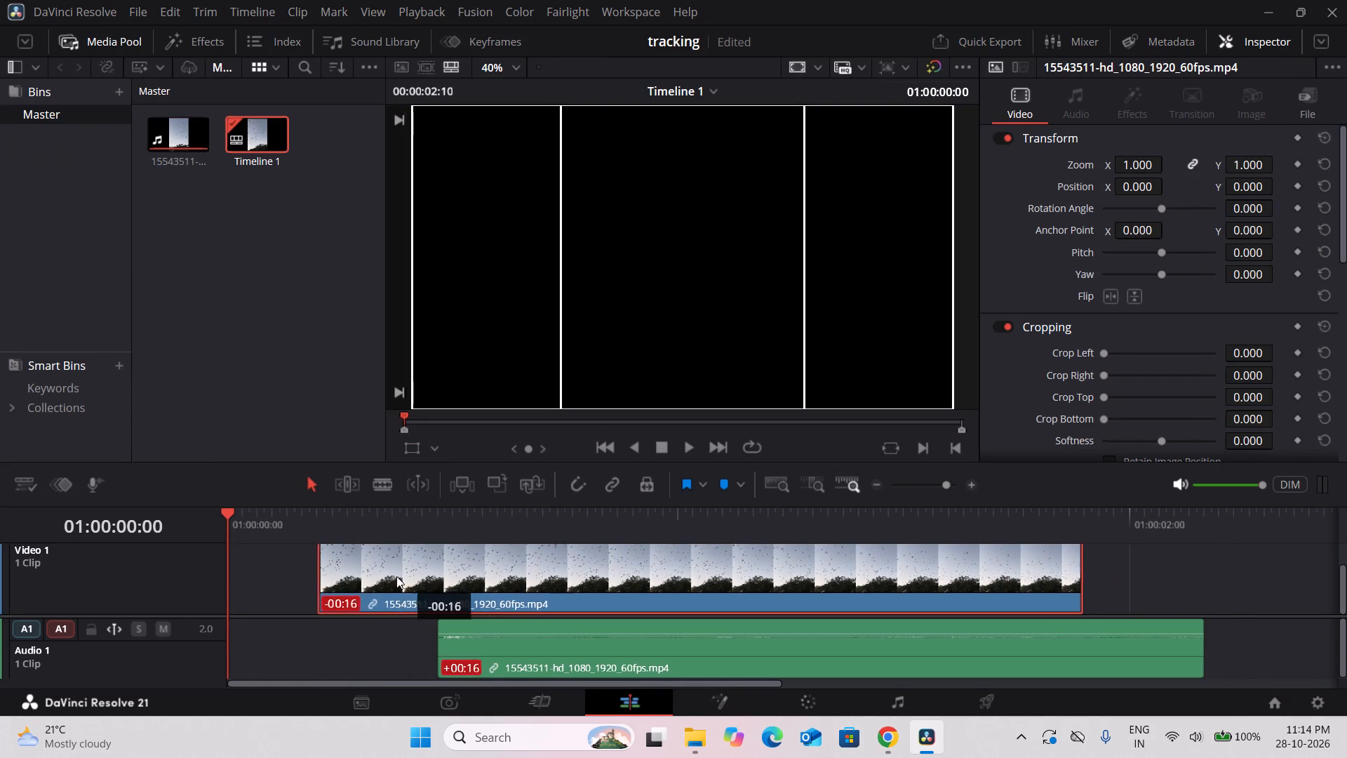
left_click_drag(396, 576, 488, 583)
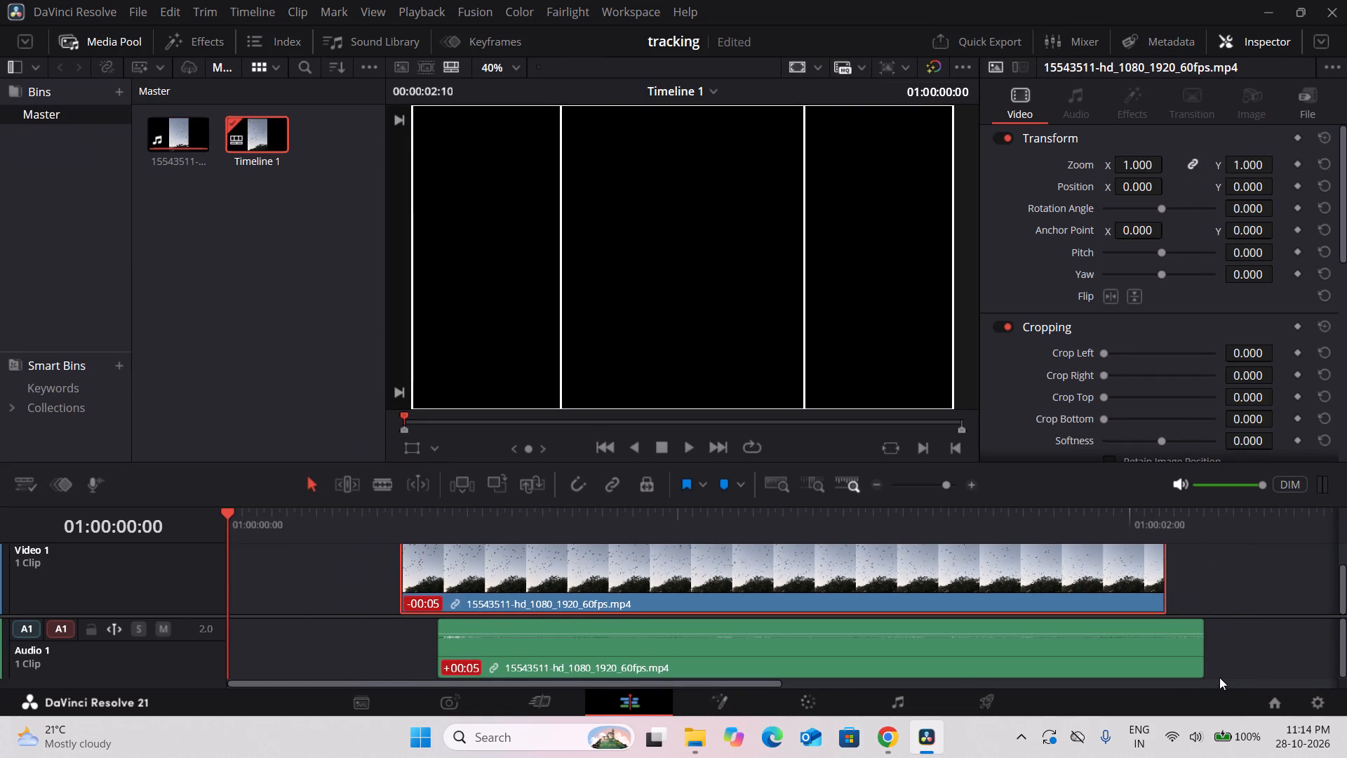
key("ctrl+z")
Move the bird clip's video and audio together to the timeline start at 01:00:00:00.
scroll(1233, 563, "up", 1)
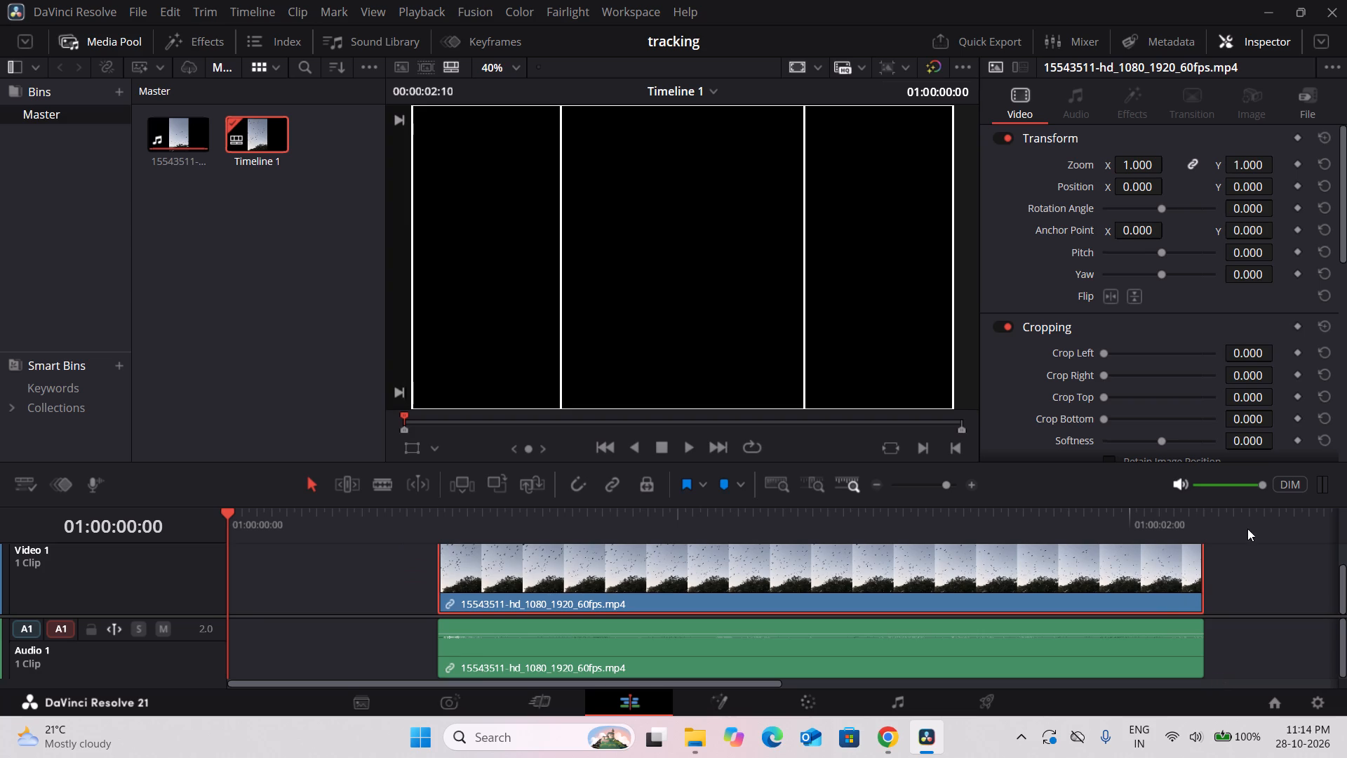
left_click_drag(1259, 658, 1098, 597)
left_click_drag(1098, 599, 772, 581)
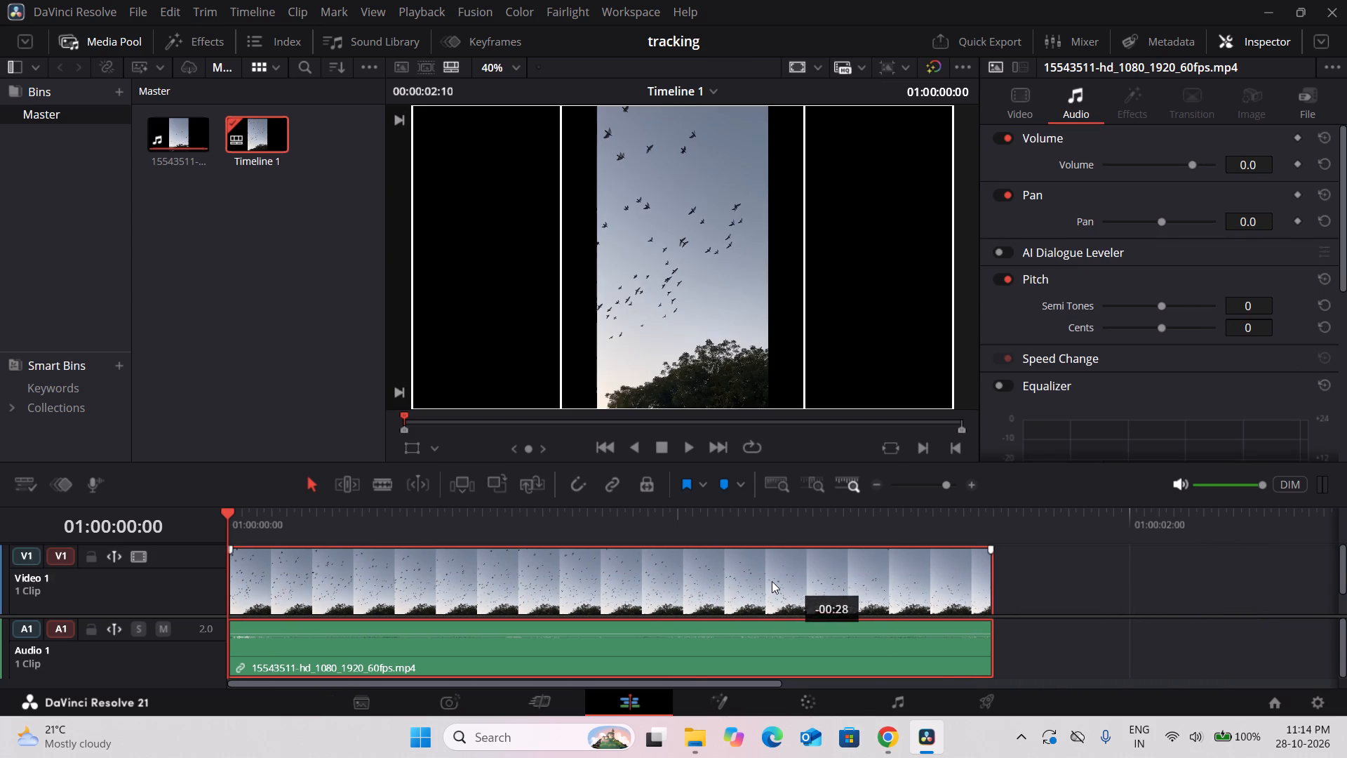
left_click_drag(772, 581, 769, 581)
left_click(1120, 606)
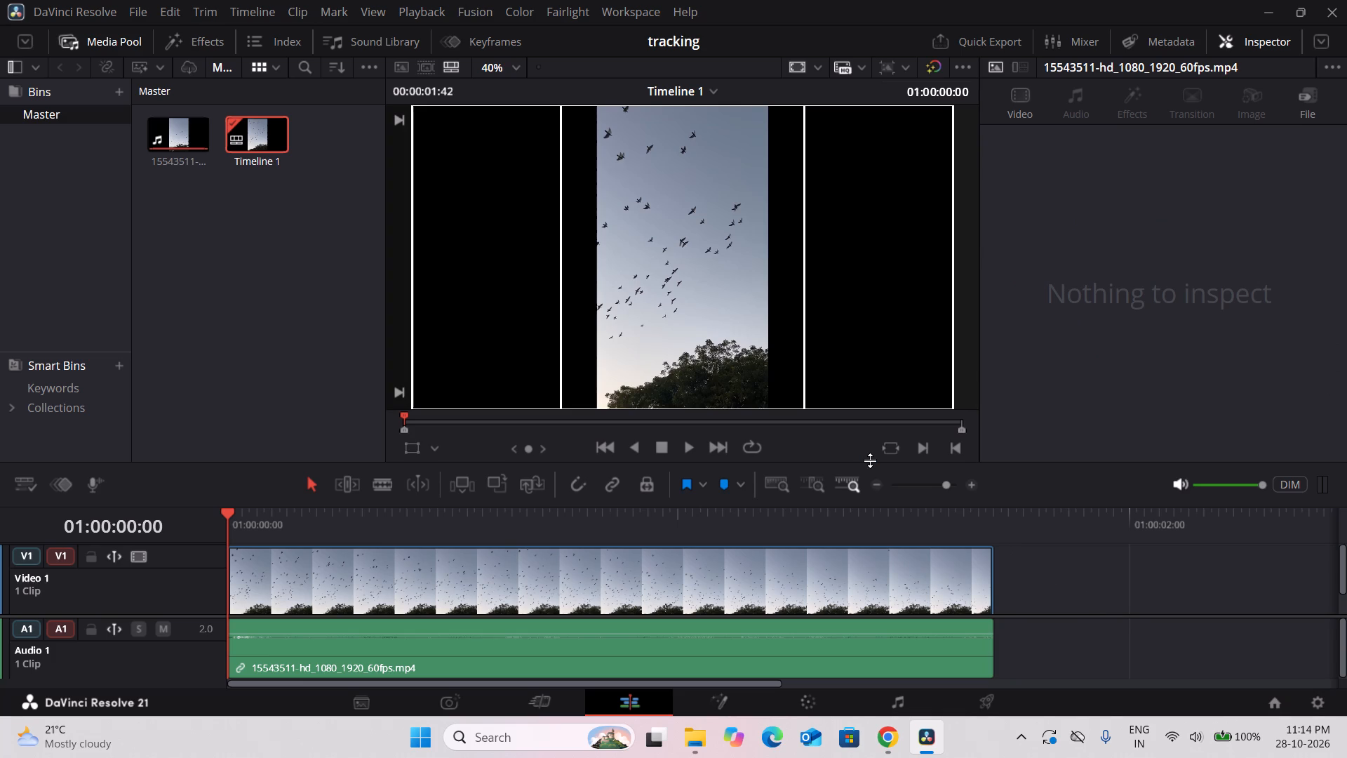
On the Color page, search the effects library for "syn".
scroll(870, 460, "up", 1)
left_click(807, 698)
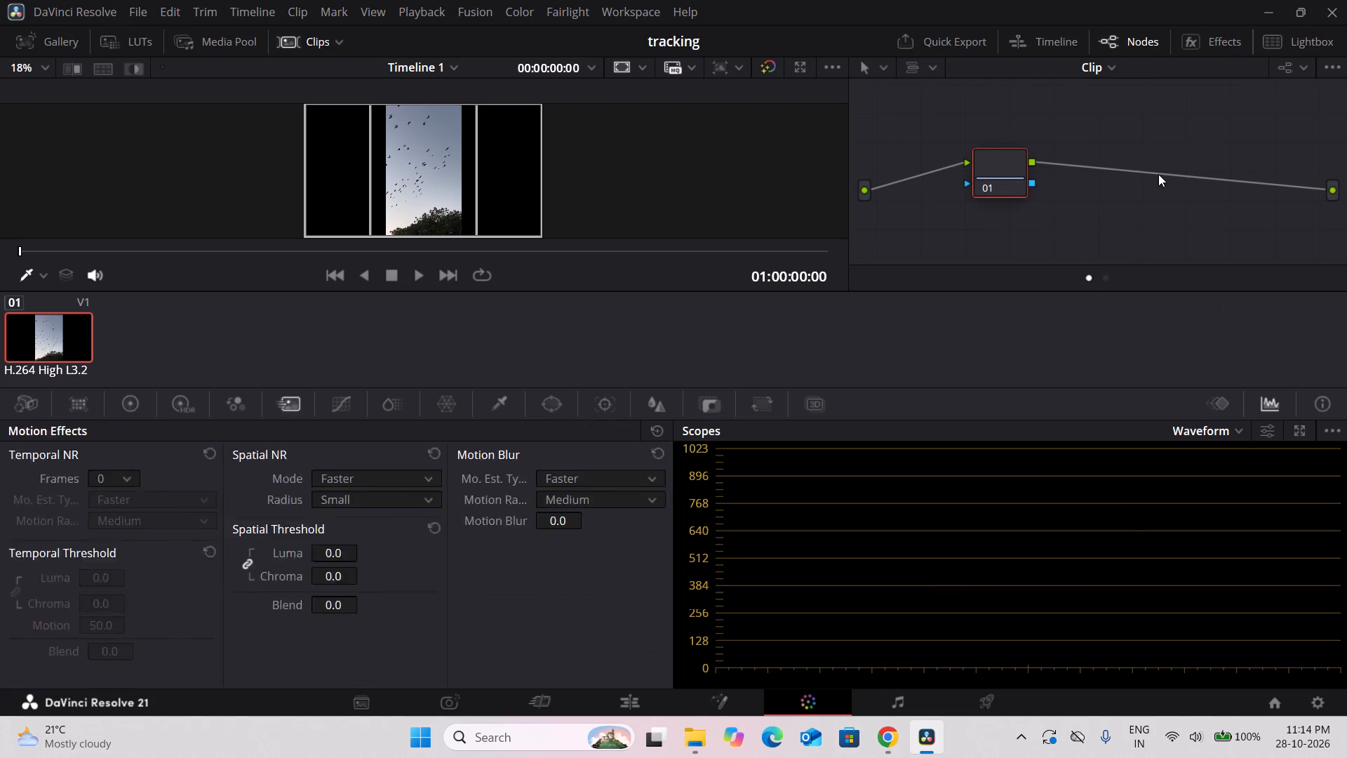
left_click(1214, 41)
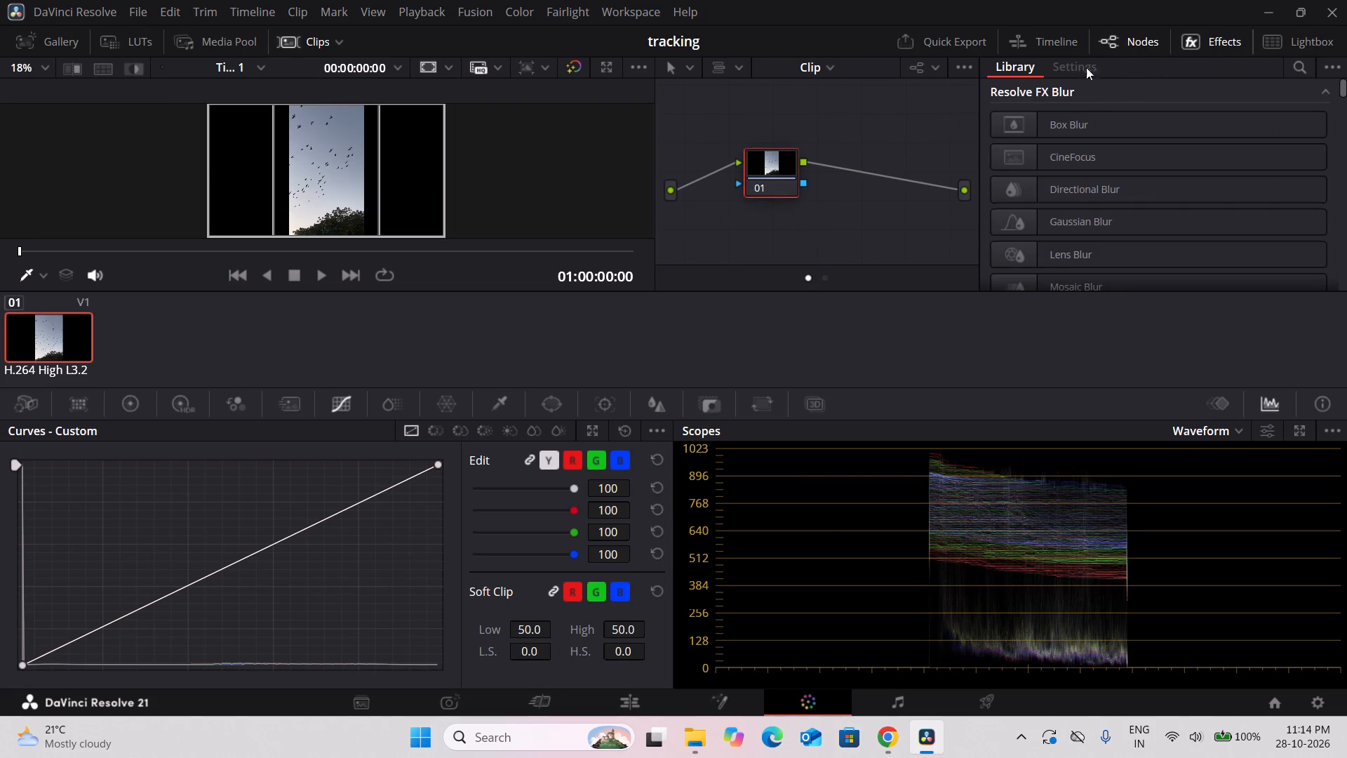
left_click(1335, 72)
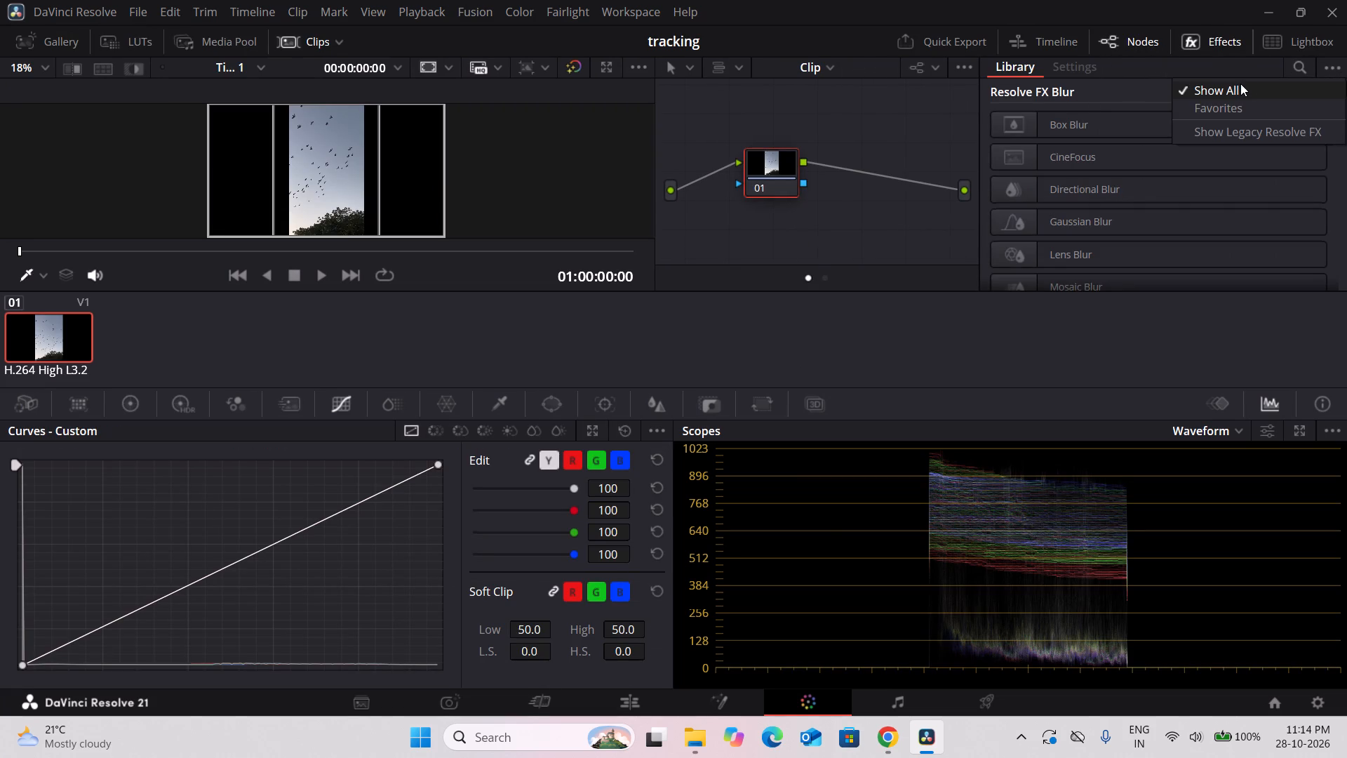
left_click(1239, 84)
left_click(1296, 62)
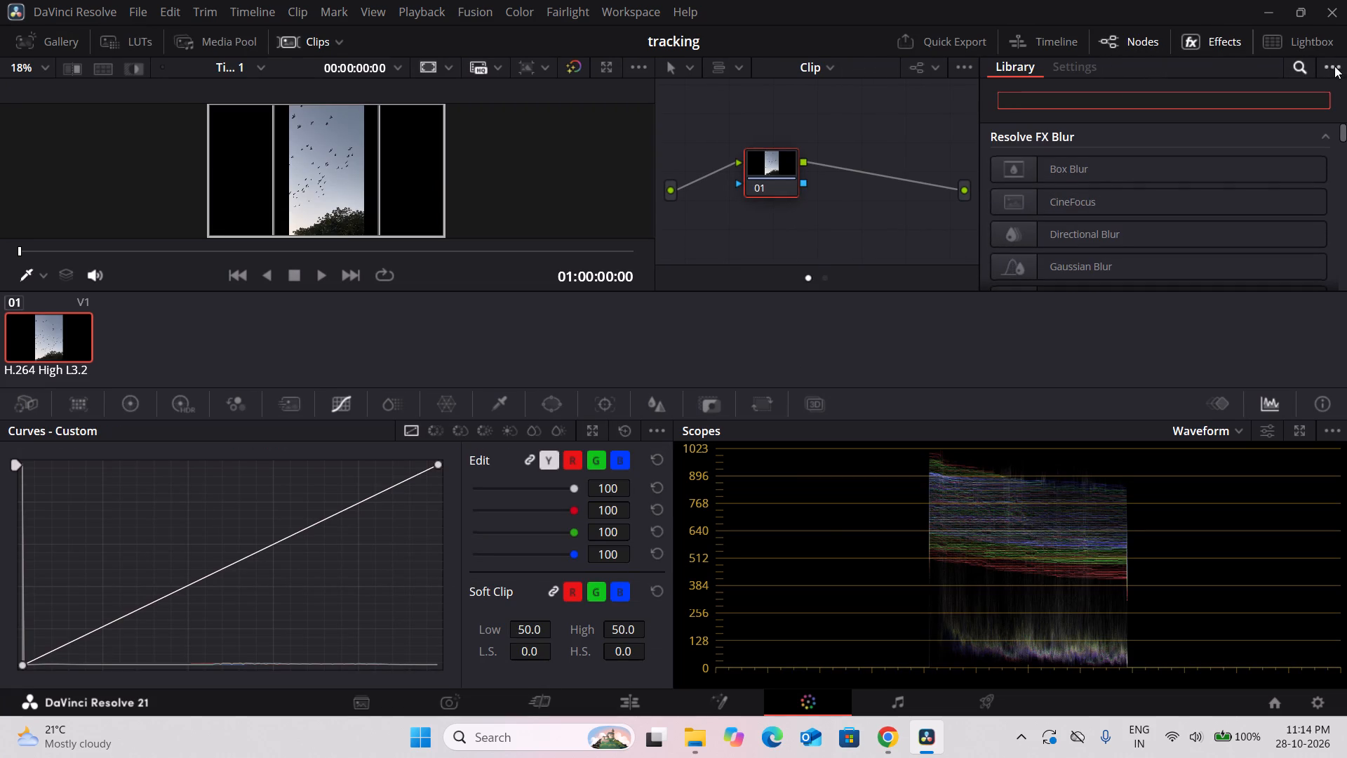
left_click(1335, 66)
left_click(1104, 90)
left_click(1098, 93)
type("sy")
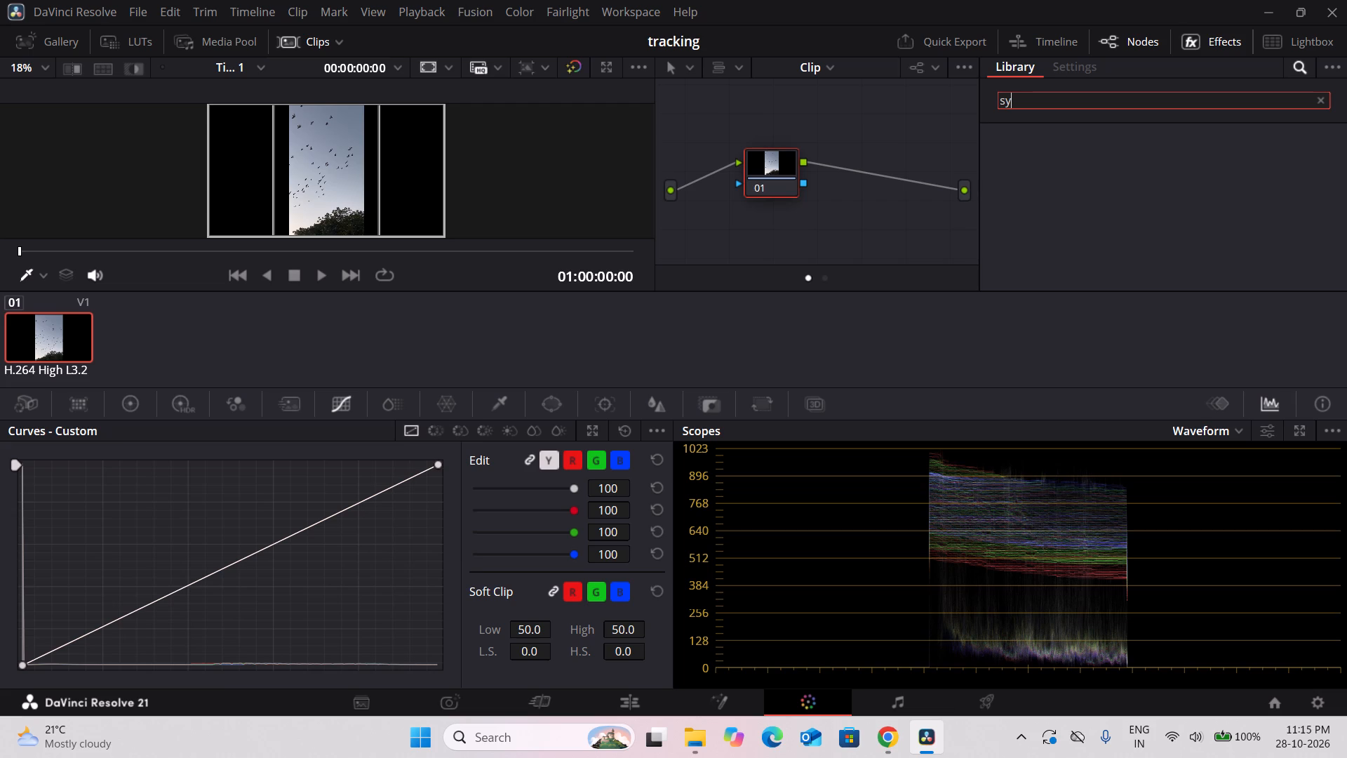
key("n")
Shorten the effects library search to "s" and look through the listed Resolve FX effects for a tracking effect.
key("BackSpace")
key("BackSpace")
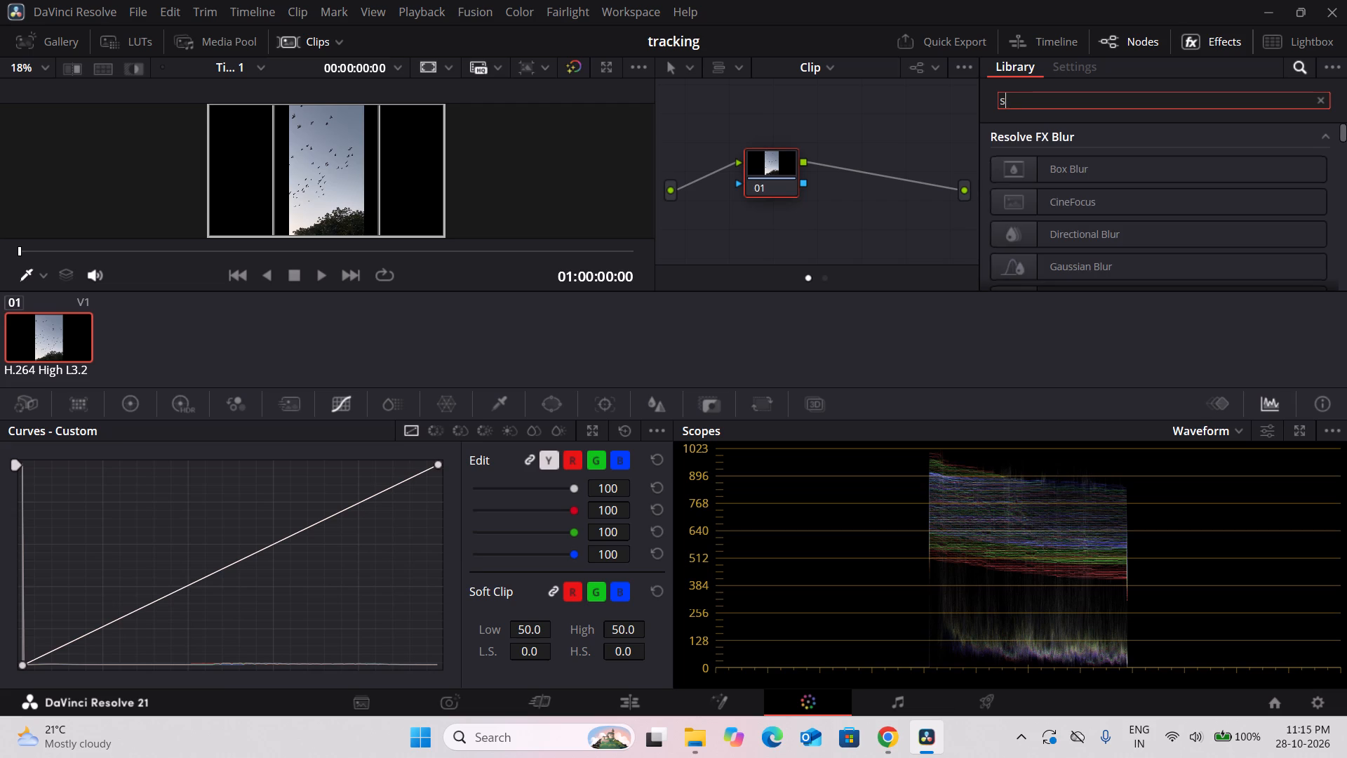
scroll(1113, 211, "down", 1)
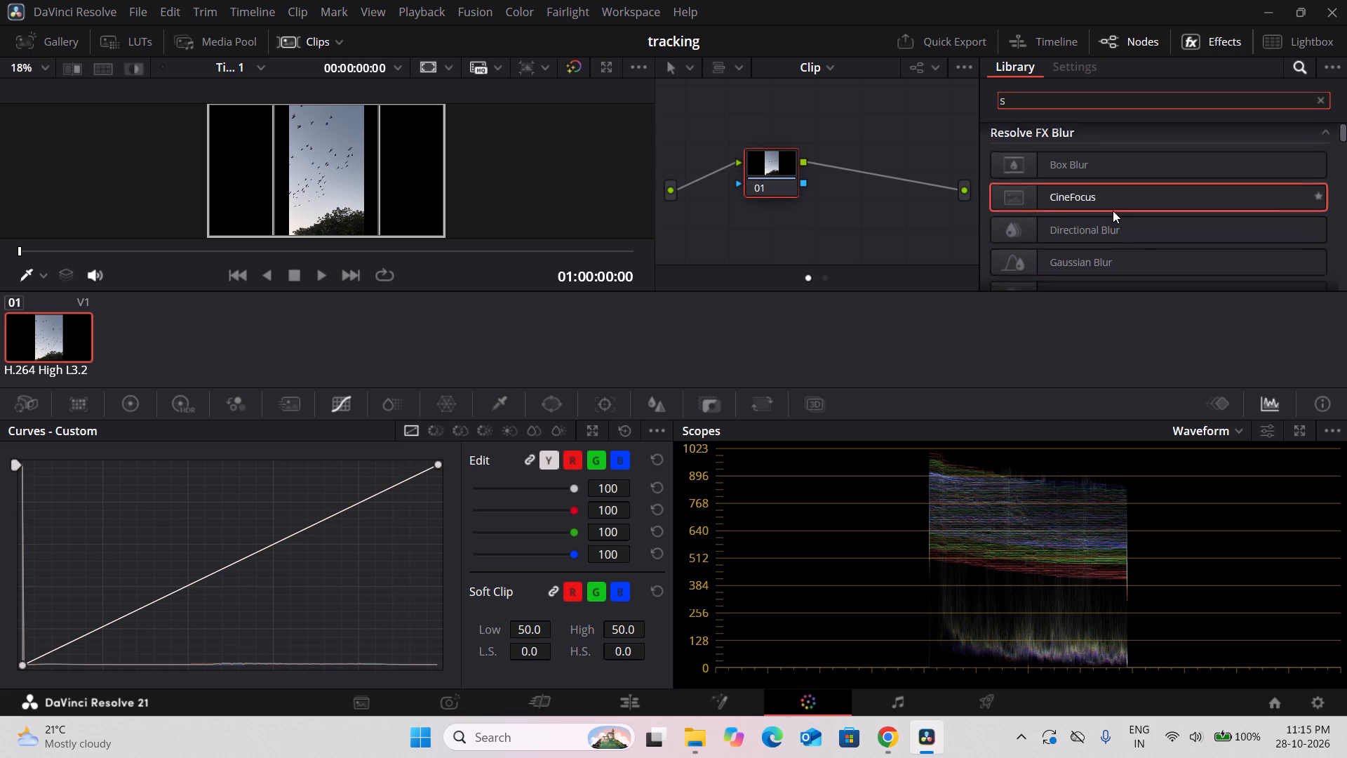
scroll(1113, 211, "down", 3)
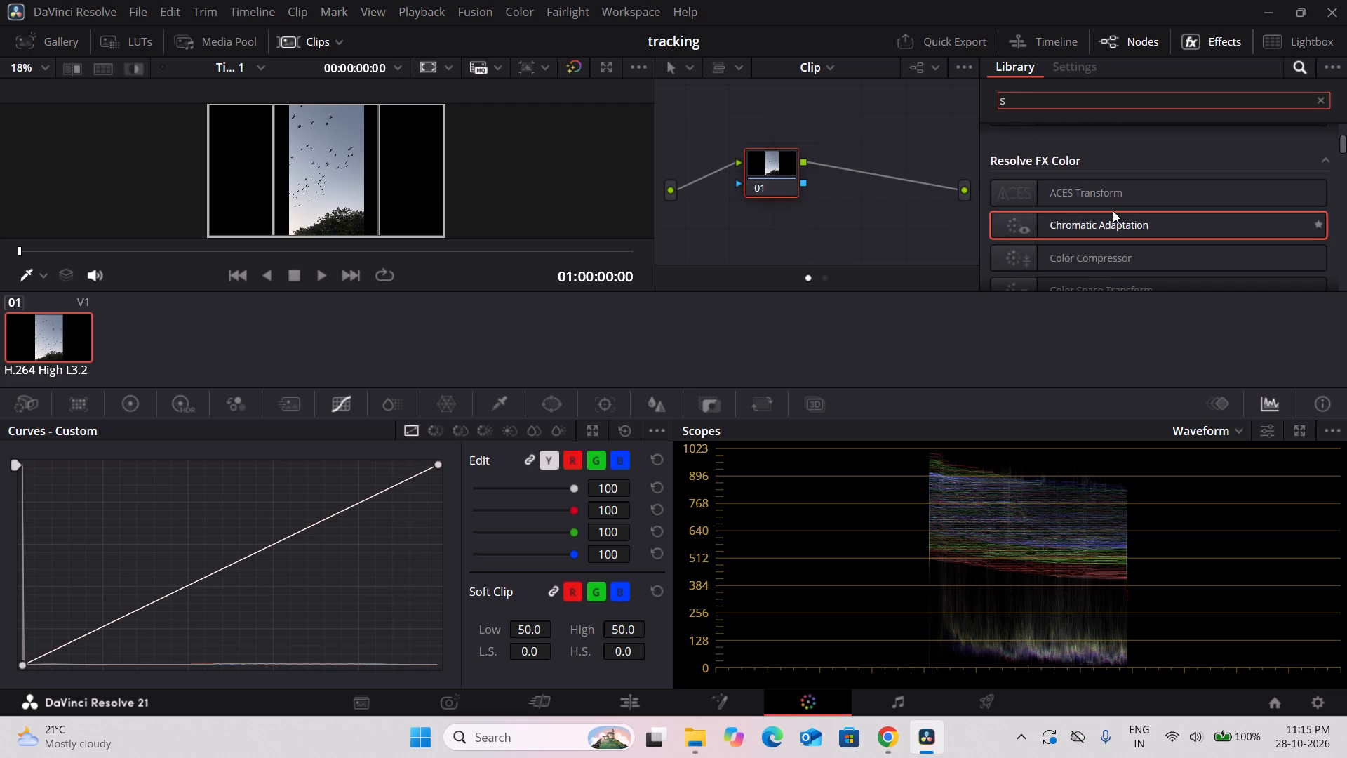
scroll(1113, 211, "down", 5)
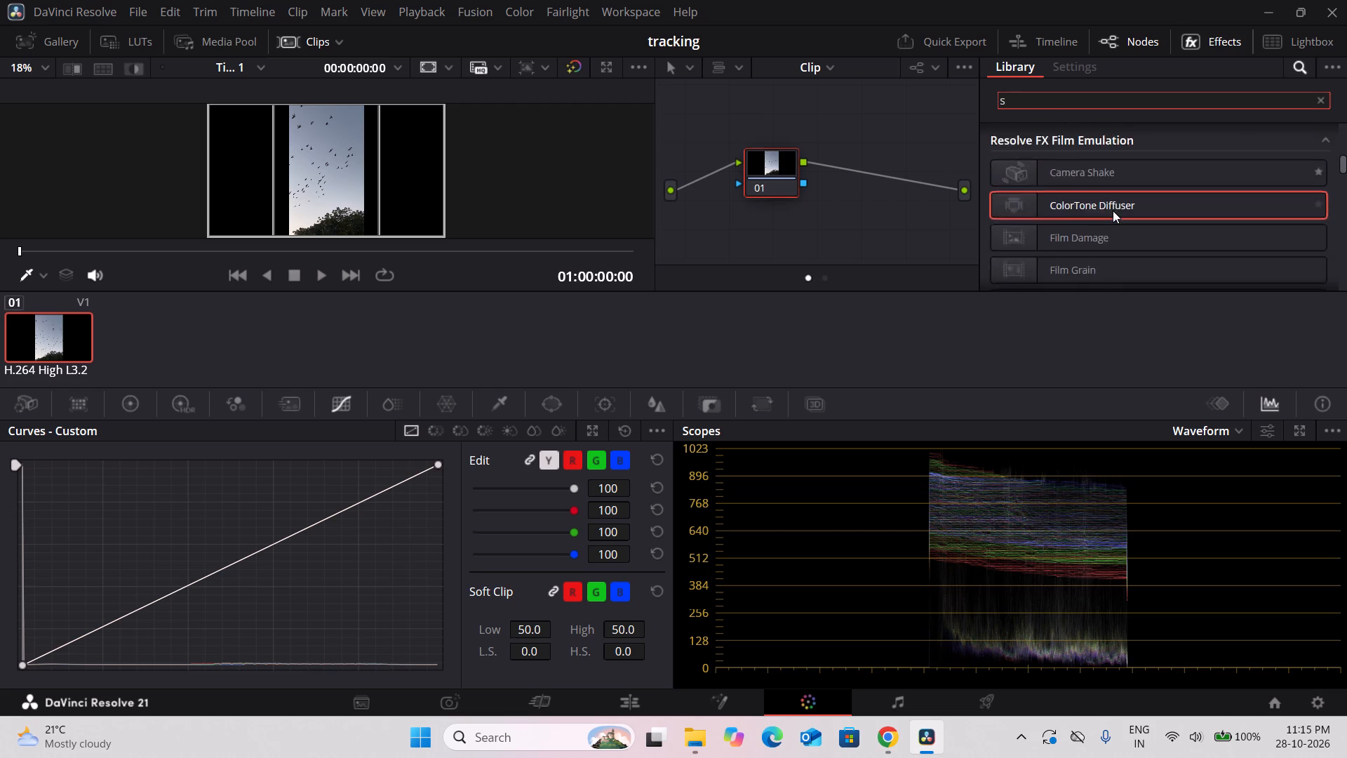
scroll(1113, 211, "down", 5)
scroll(1113, 211, "up", 1)
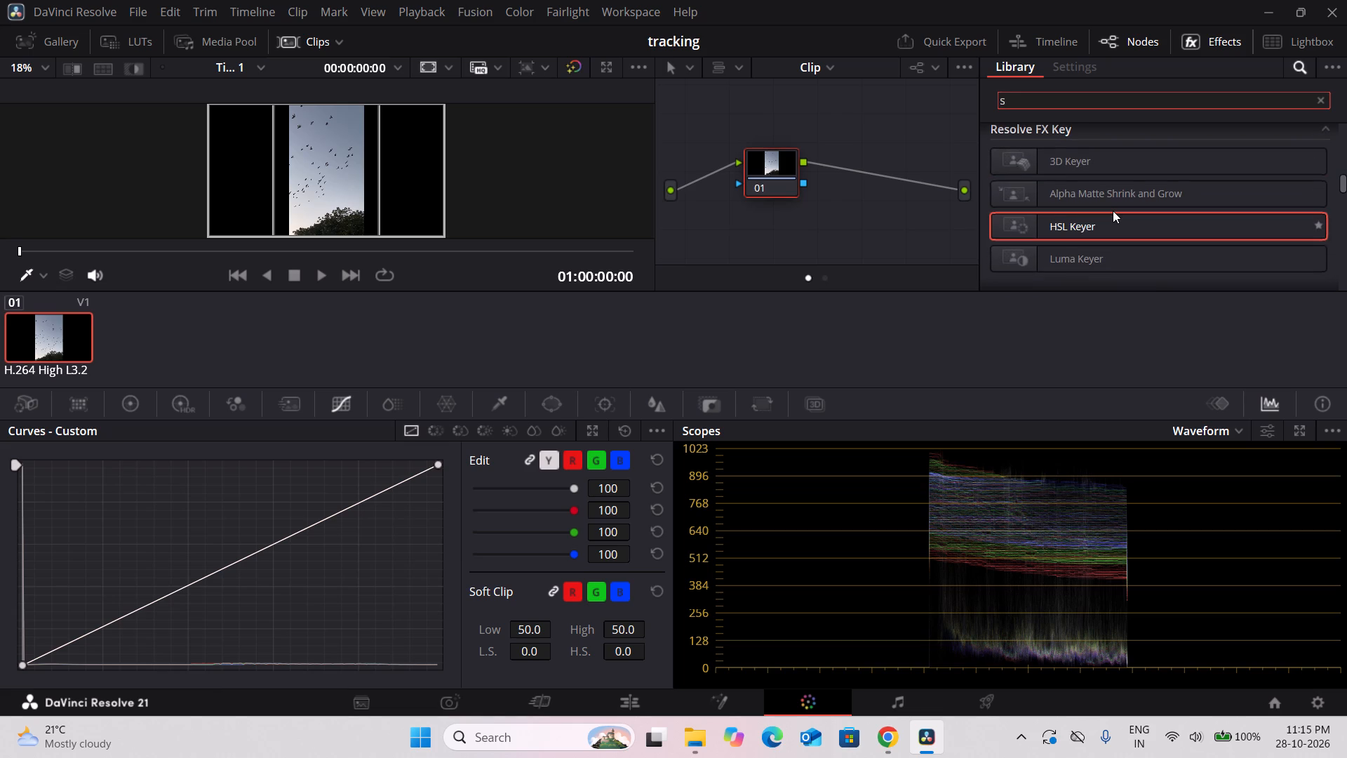
scroll(1113, 211, "up", 6)
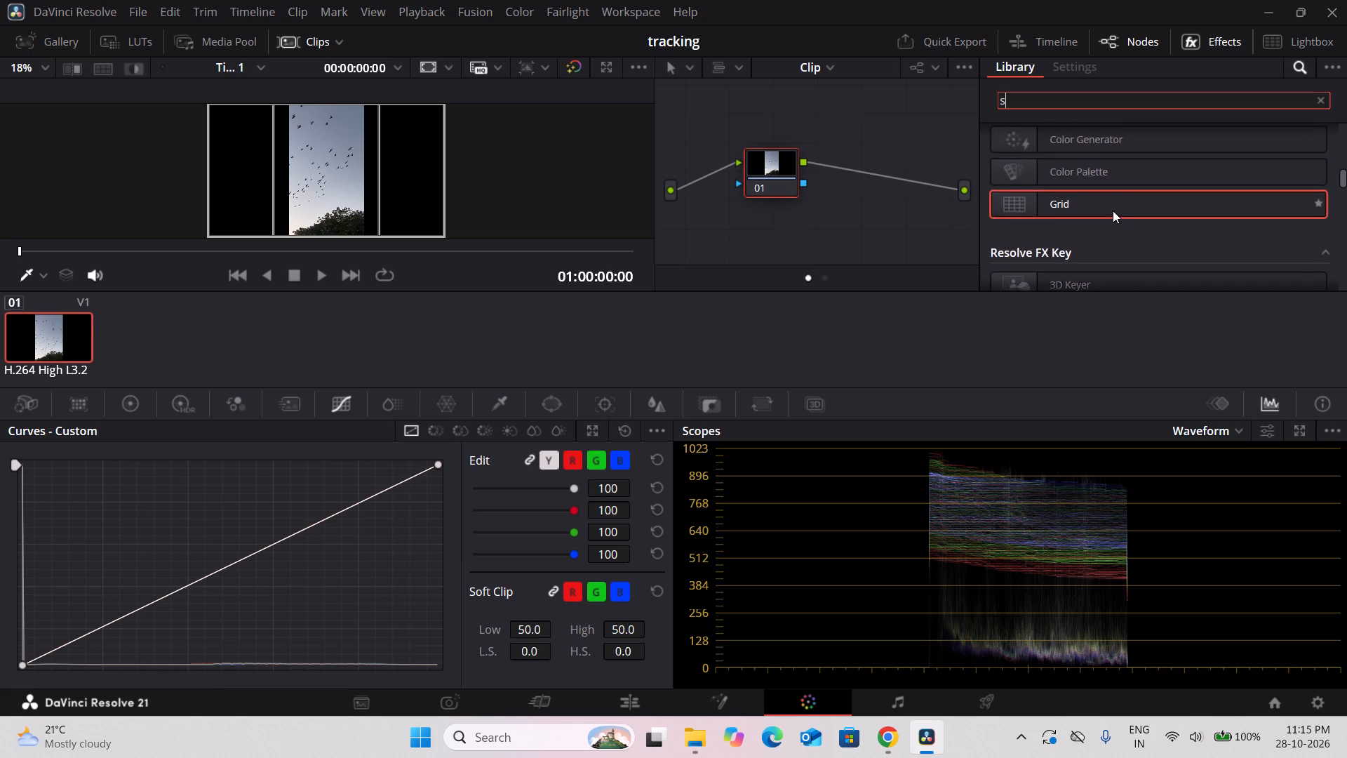
scroll(1113, 211, "up", 7)
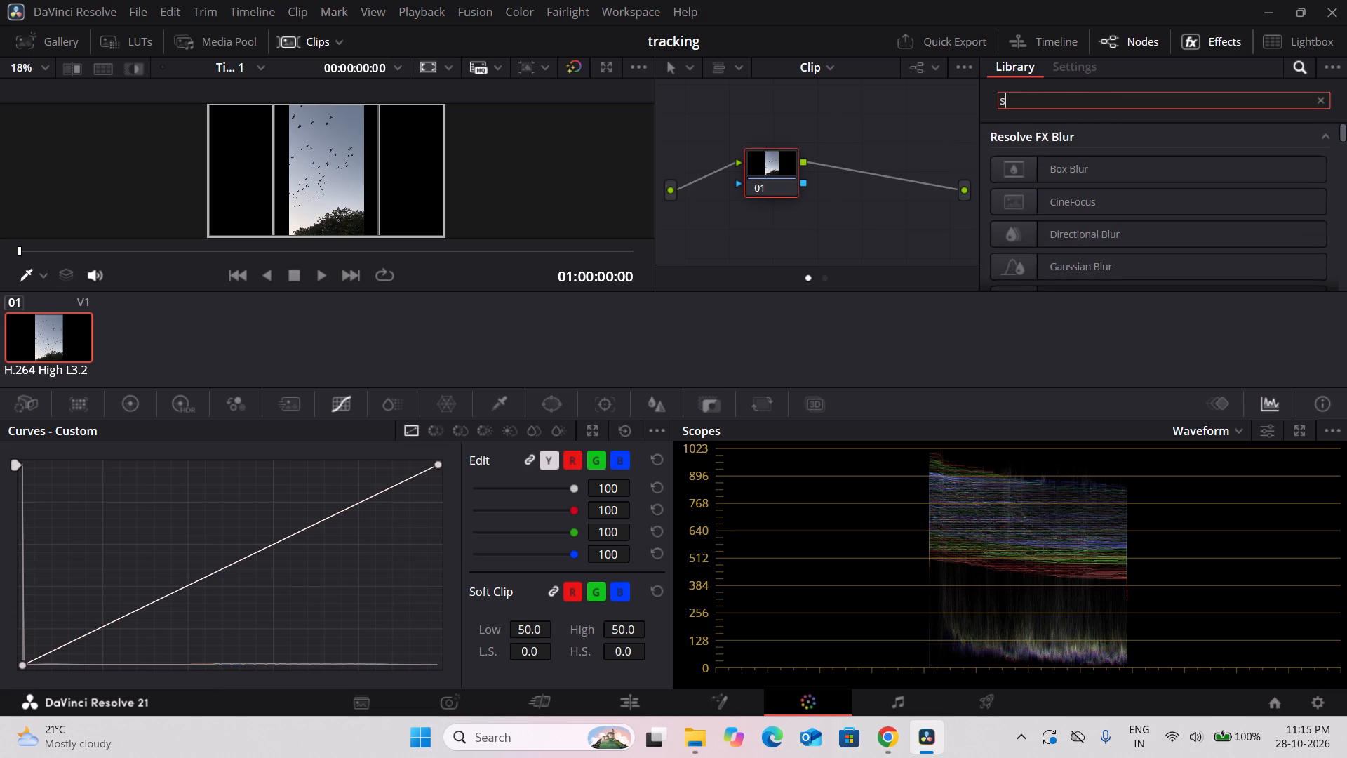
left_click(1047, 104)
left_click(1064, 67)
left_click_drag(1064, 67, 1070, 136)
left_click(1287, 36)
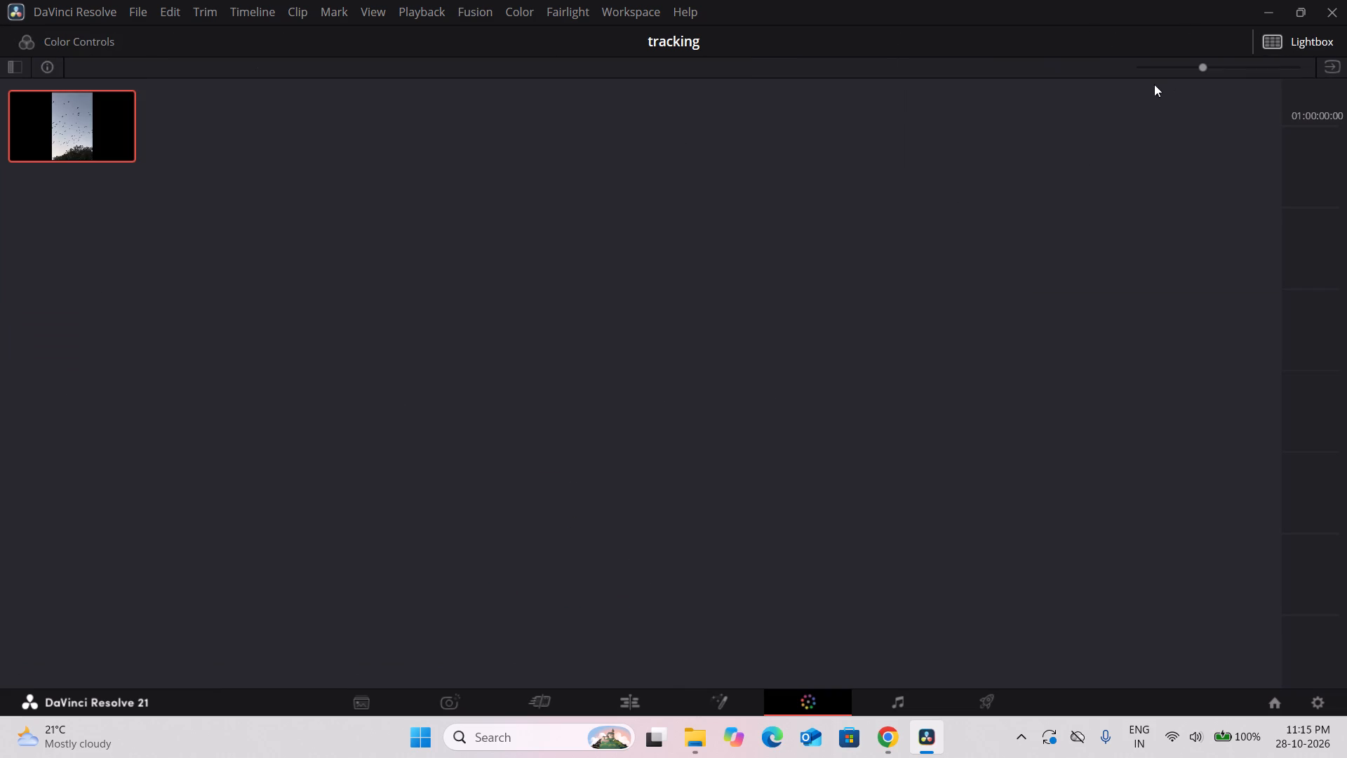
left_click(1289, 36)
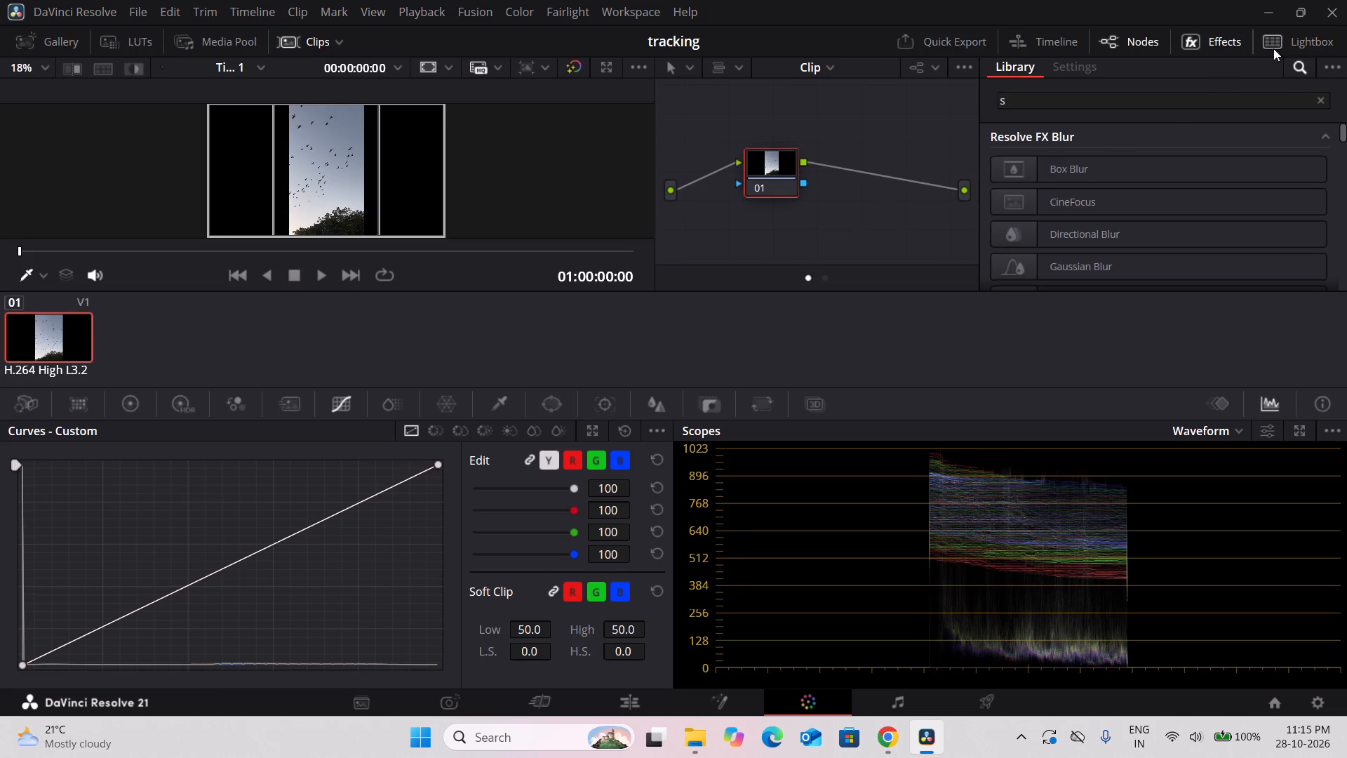
Clear the effects library search and check the unfiltered list of effects.
left_click(1062, 100)
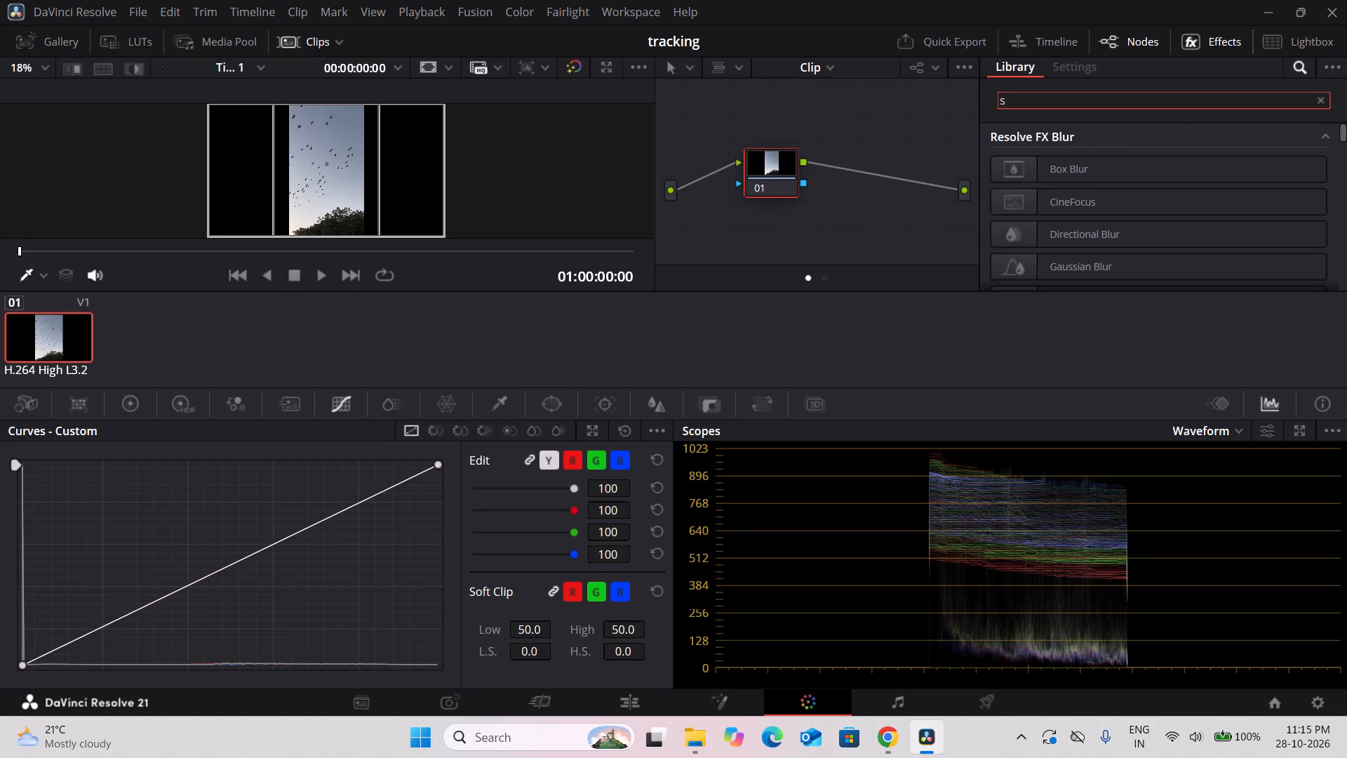
key("BackSpace")
key("BackSpace")
scroll(1062, 100, "down", 1)
scroll(1062, 100, "up", 1)
scroll(1062, 100, "down", 1)
scroll(1062, 100, "up", 1)
Switch to the YouTube page in Chrome and search for "blob tracking premiere pro".
left_click(1271, 15)
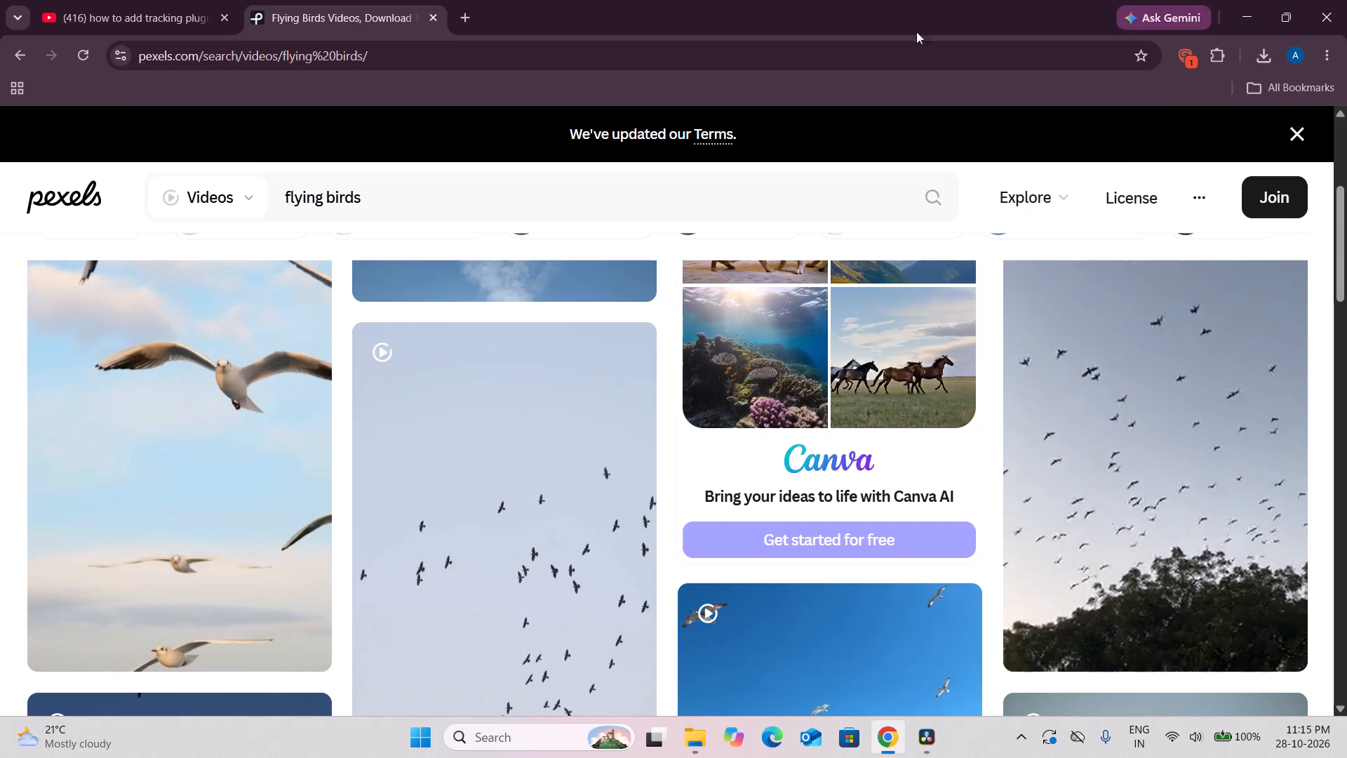
left_click(133, 6)
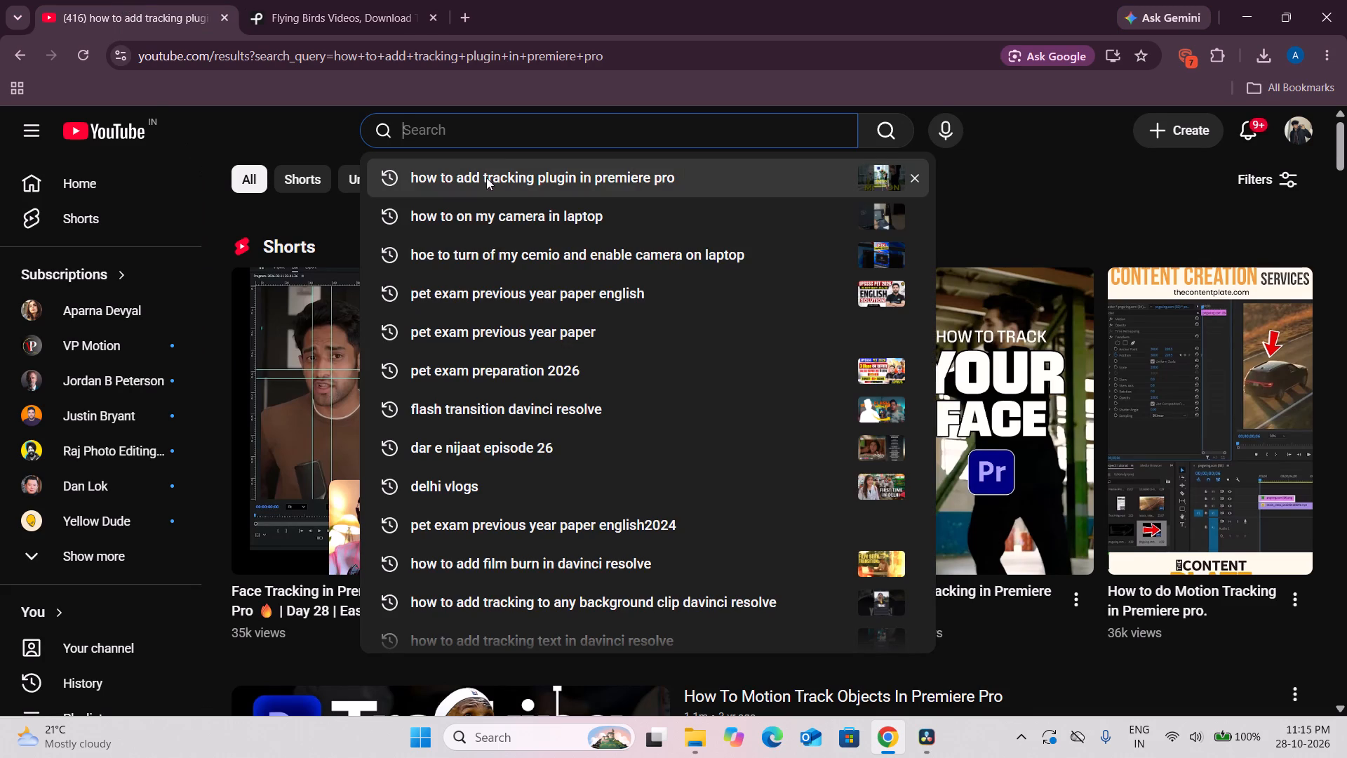
left_click(504, 138)
type("blo")
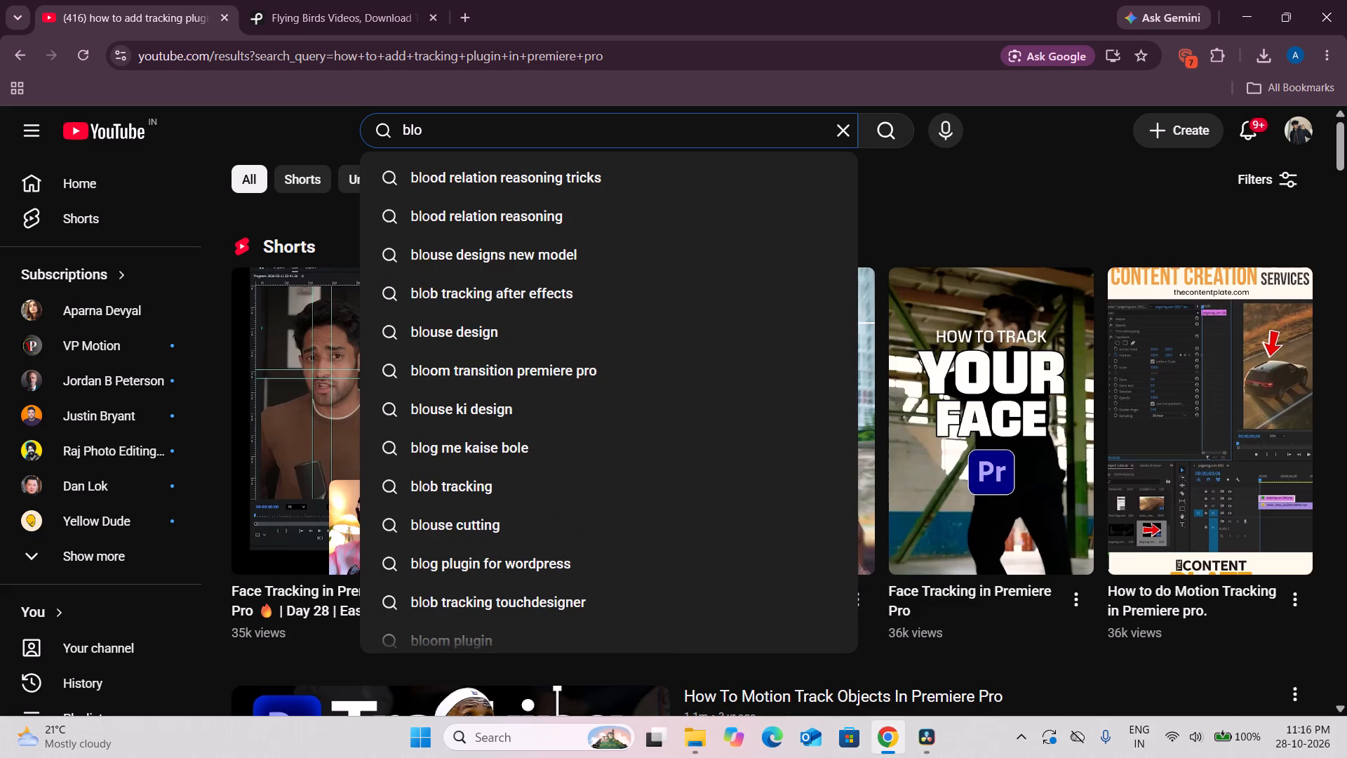
type("b tracking")
key("space")
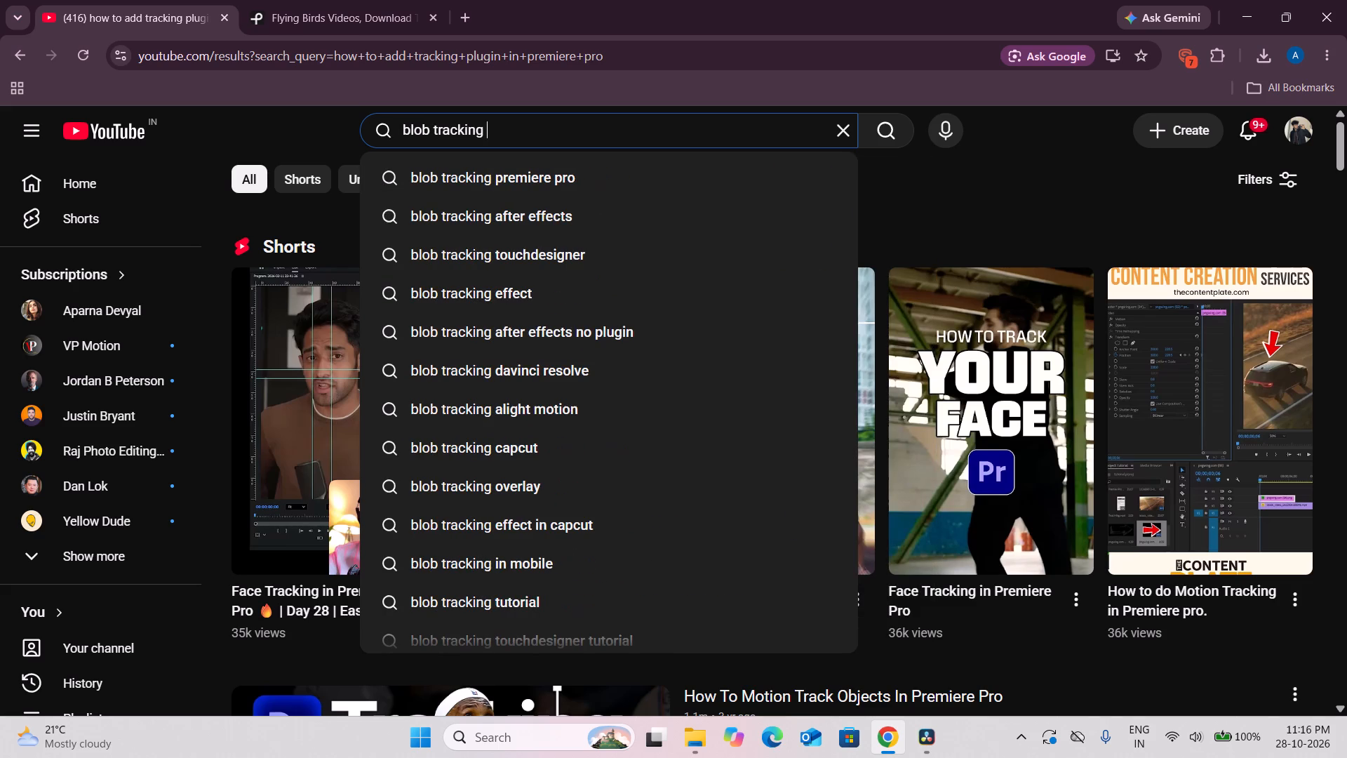
left_click(569, 193)
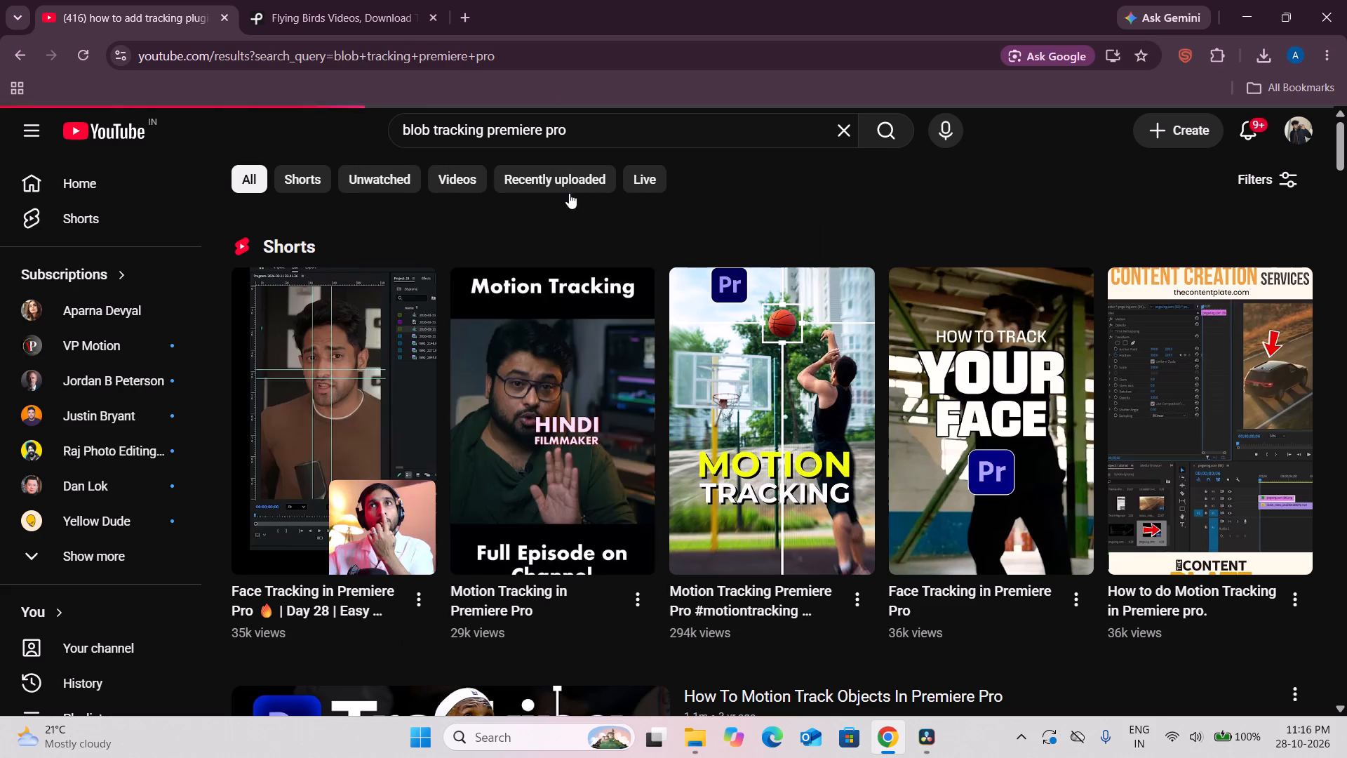
Change the YouTube search to "blob tracking in davinci resolve".
left_click(620, 129)
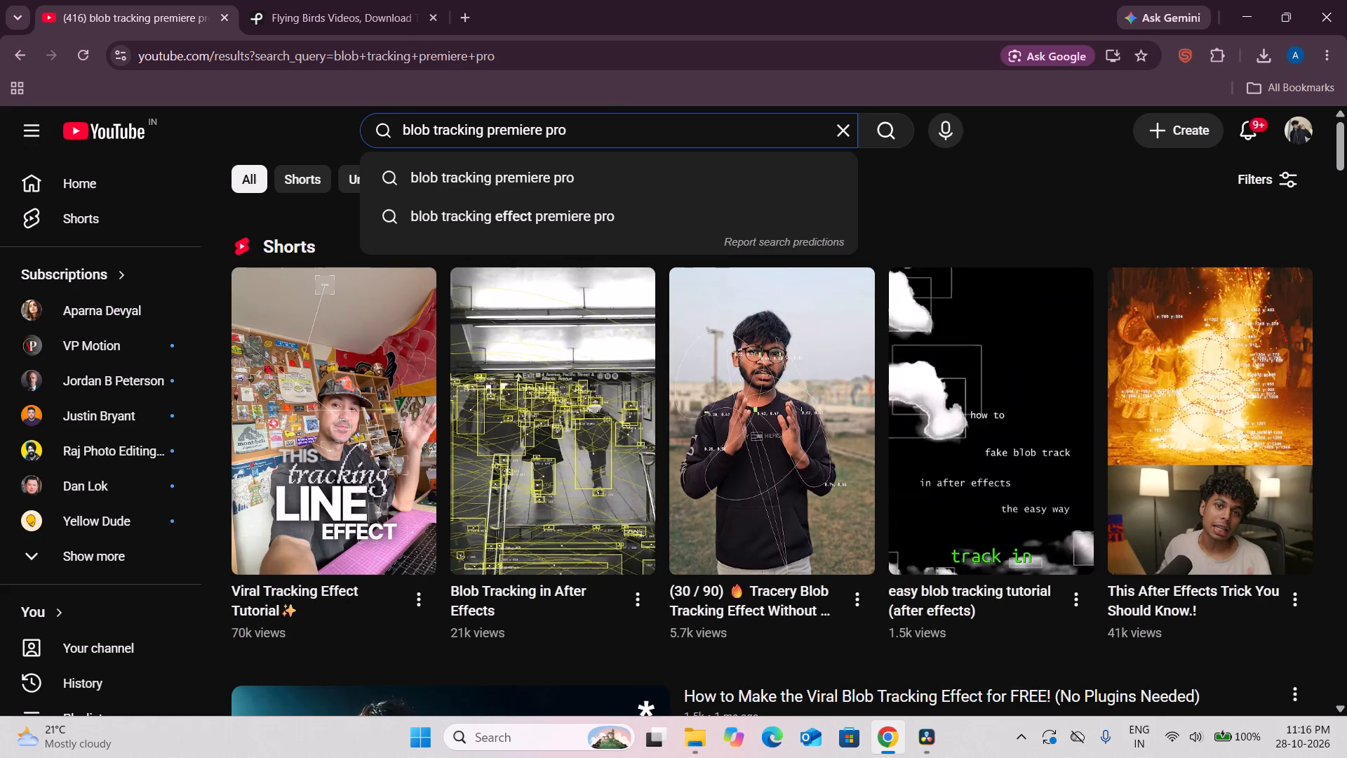
key("BackSpace")
key("BackSpace")
key("BackSpace")
key("BackSpace")
key("BackSpace")
key("BackSpace")
key("BackSpace")
key("BackSpace")
key("BackSpace")
key("BackSpace")
key("BackSpace")
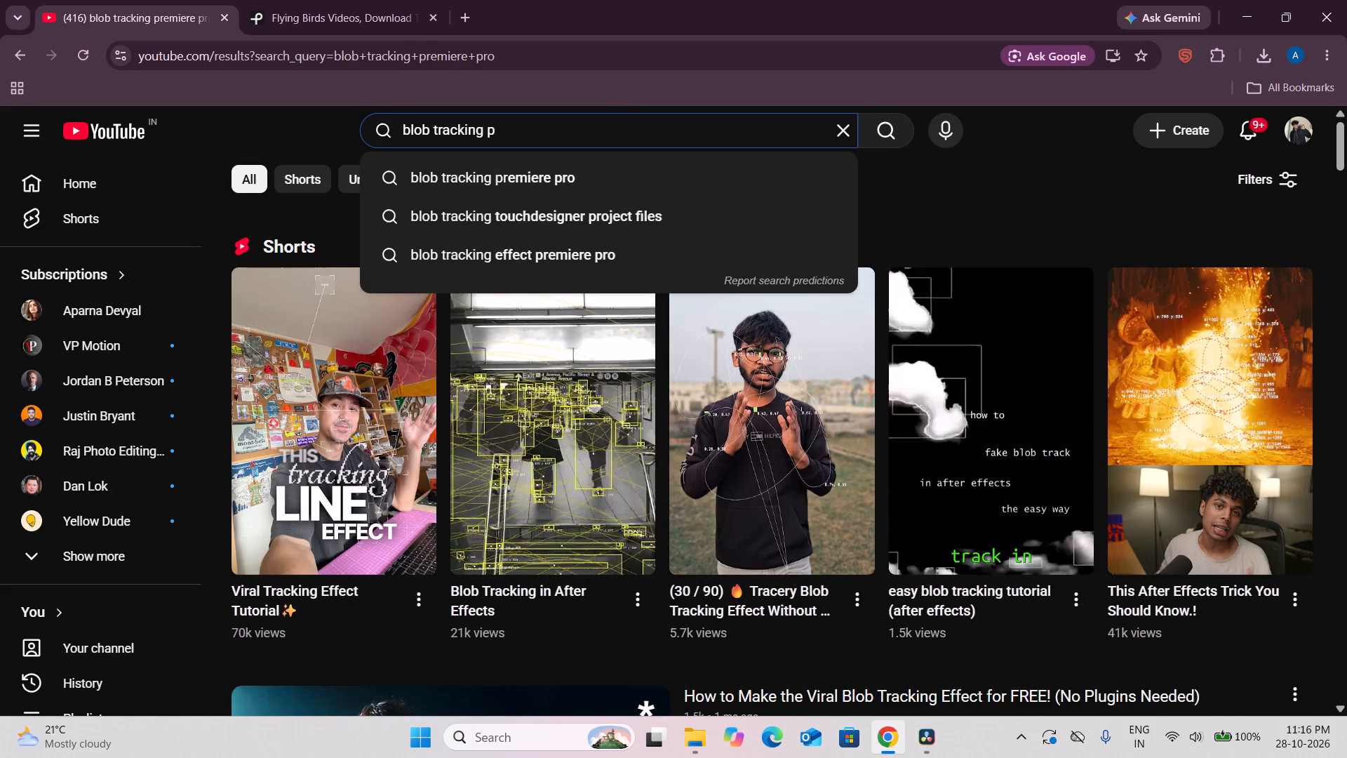
key("BackSpace")
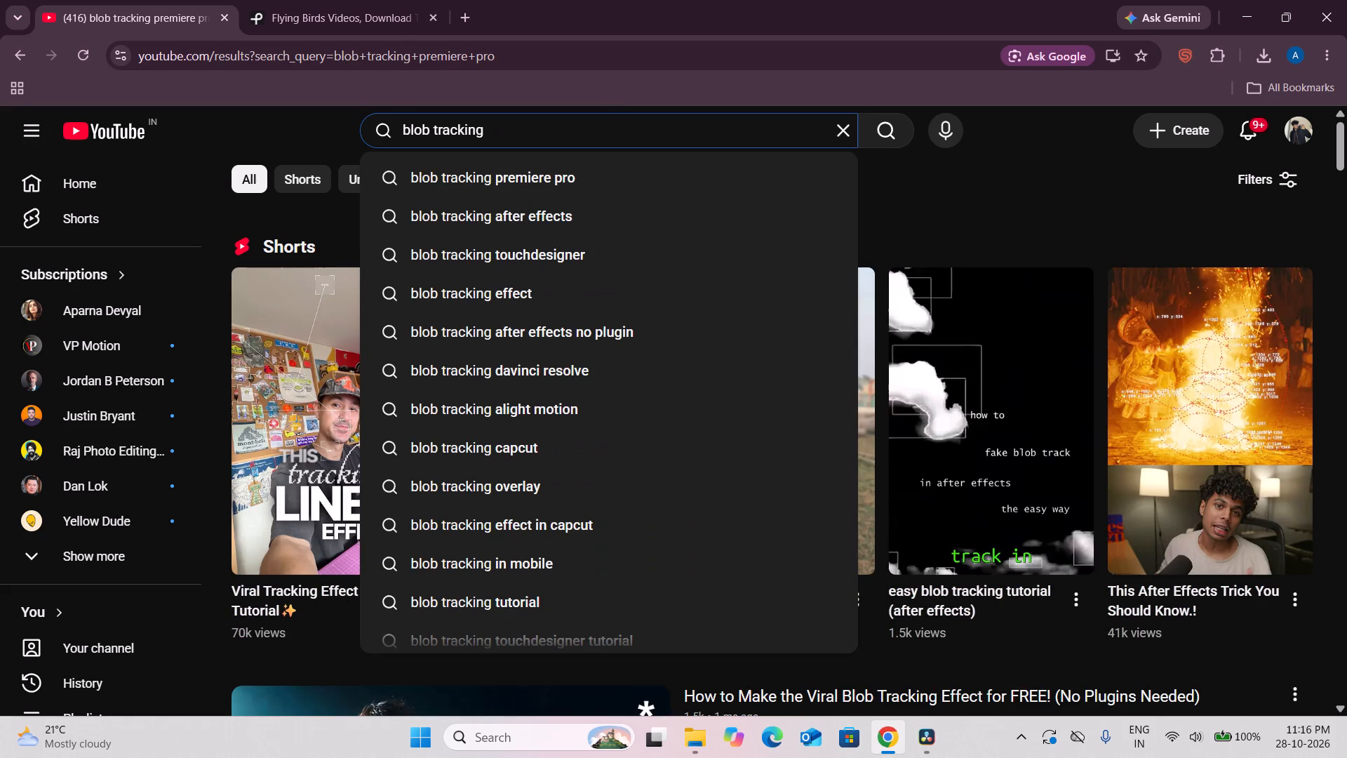
type("in da")
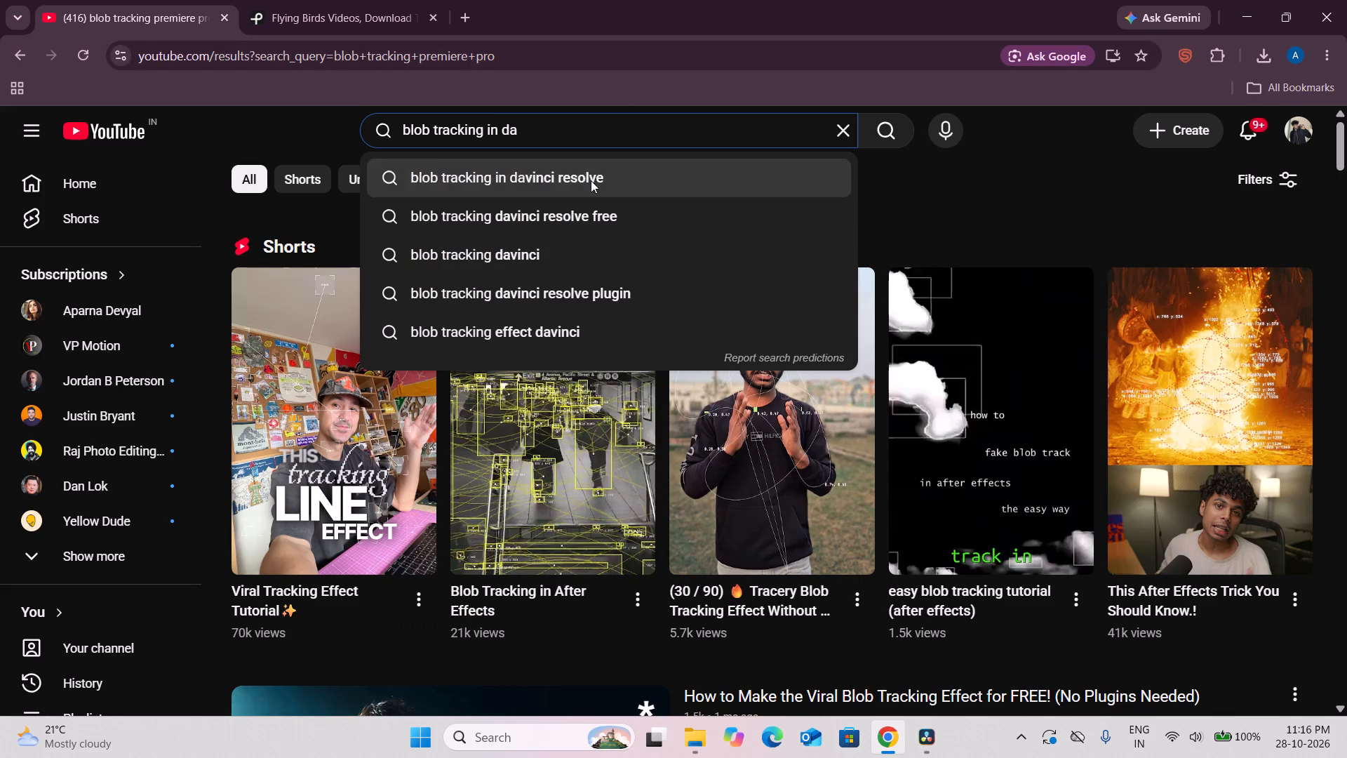
left_click(591, 180)
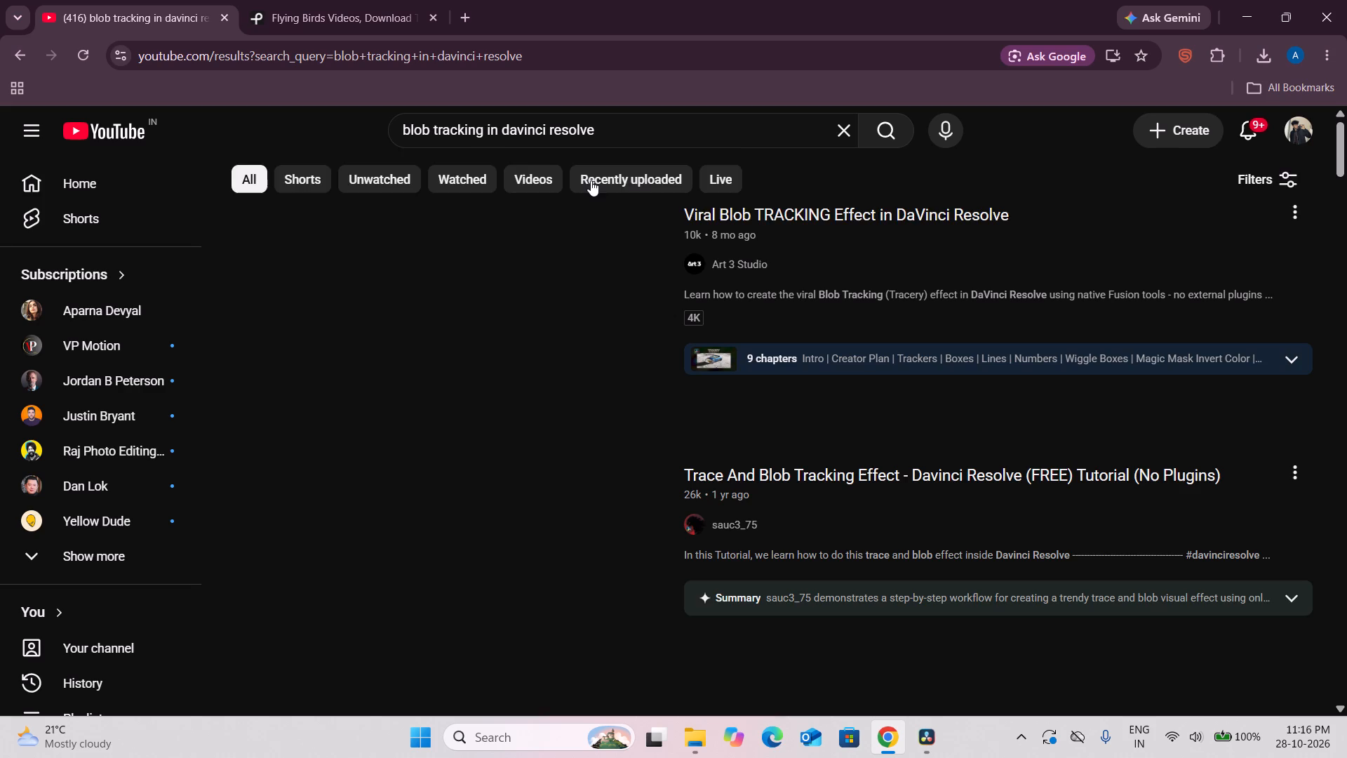
Look through the search results and open the video "Trace And Blob Tracking Effect - Davinci Resolve (FREE) Tutorial (No Plugins)".
scroll(591, 180, "down", 1)
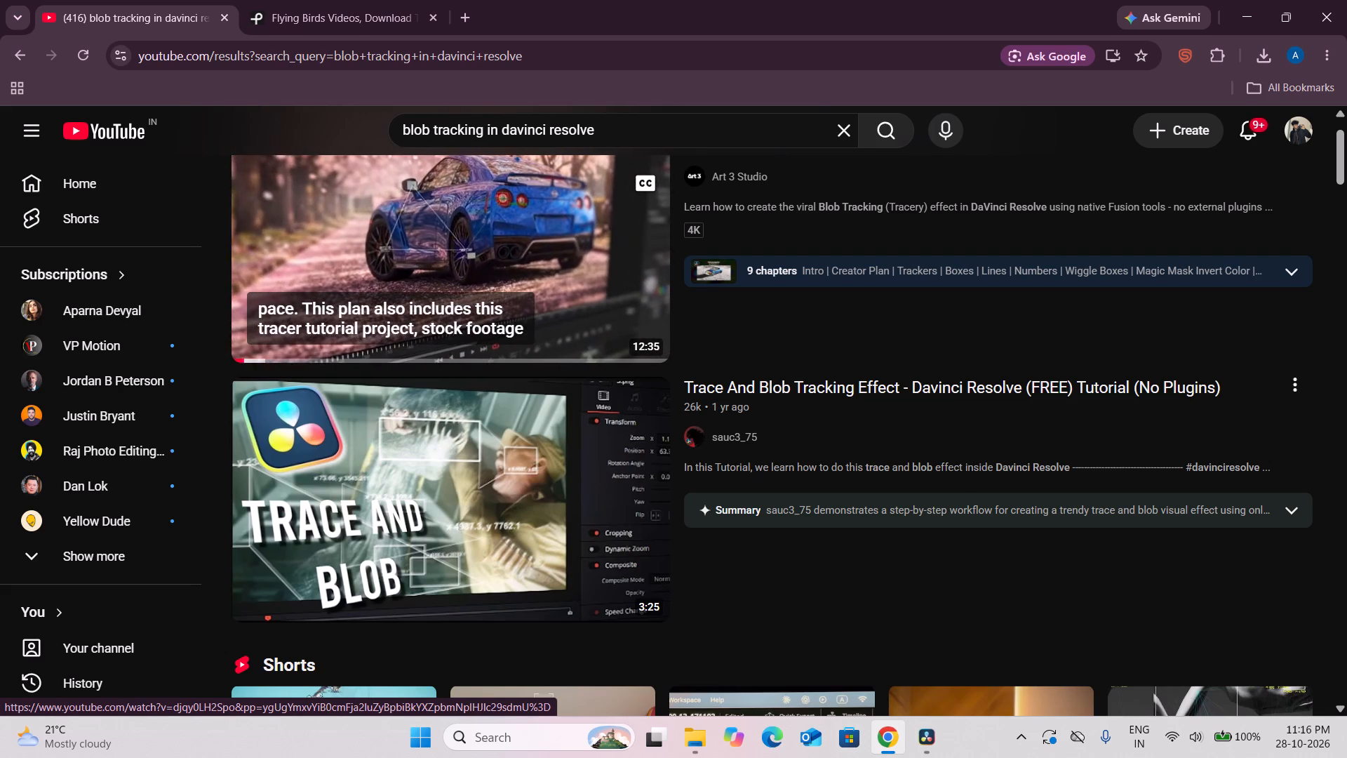
scroll(590, 173, "down", 5)
scroll(594, 233, "up", 1)
scroll(598, 299, "down", 1)
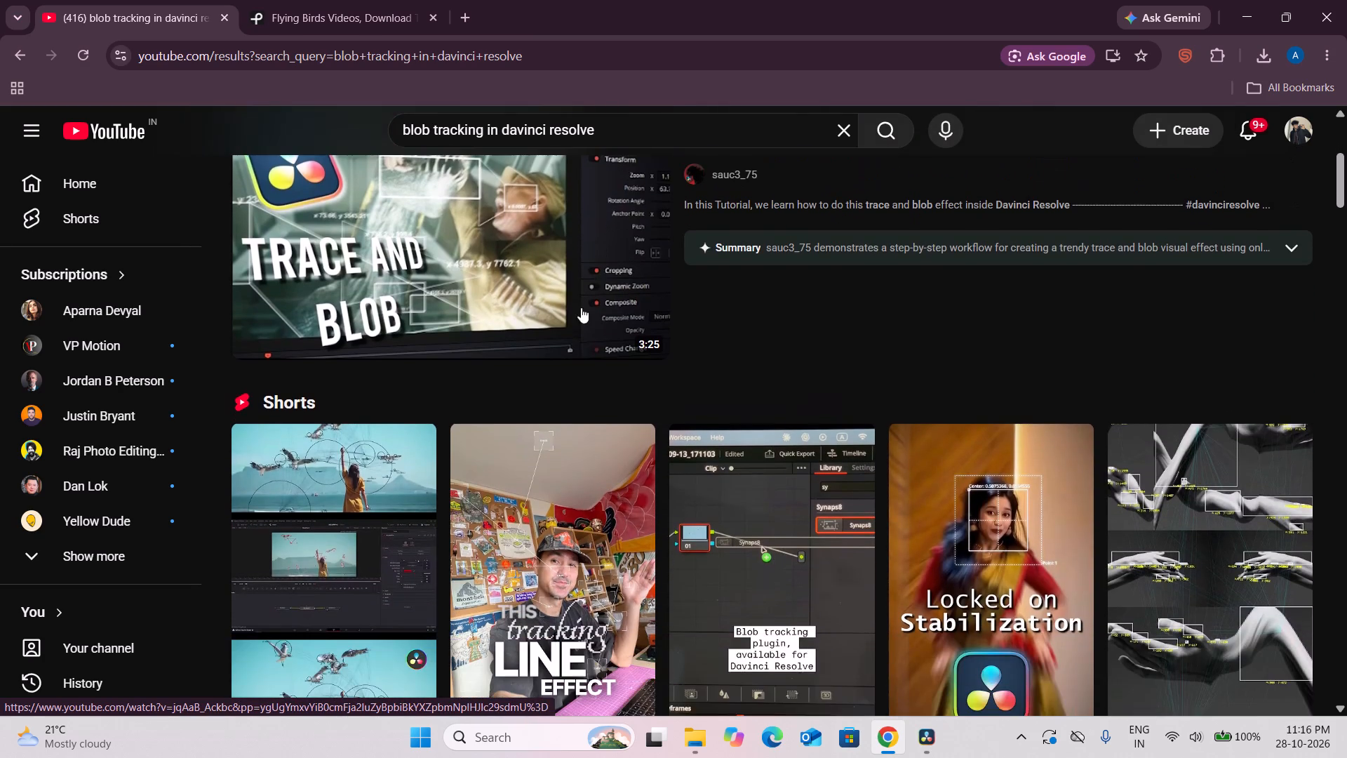
scroll(676, 312, "up", 9)
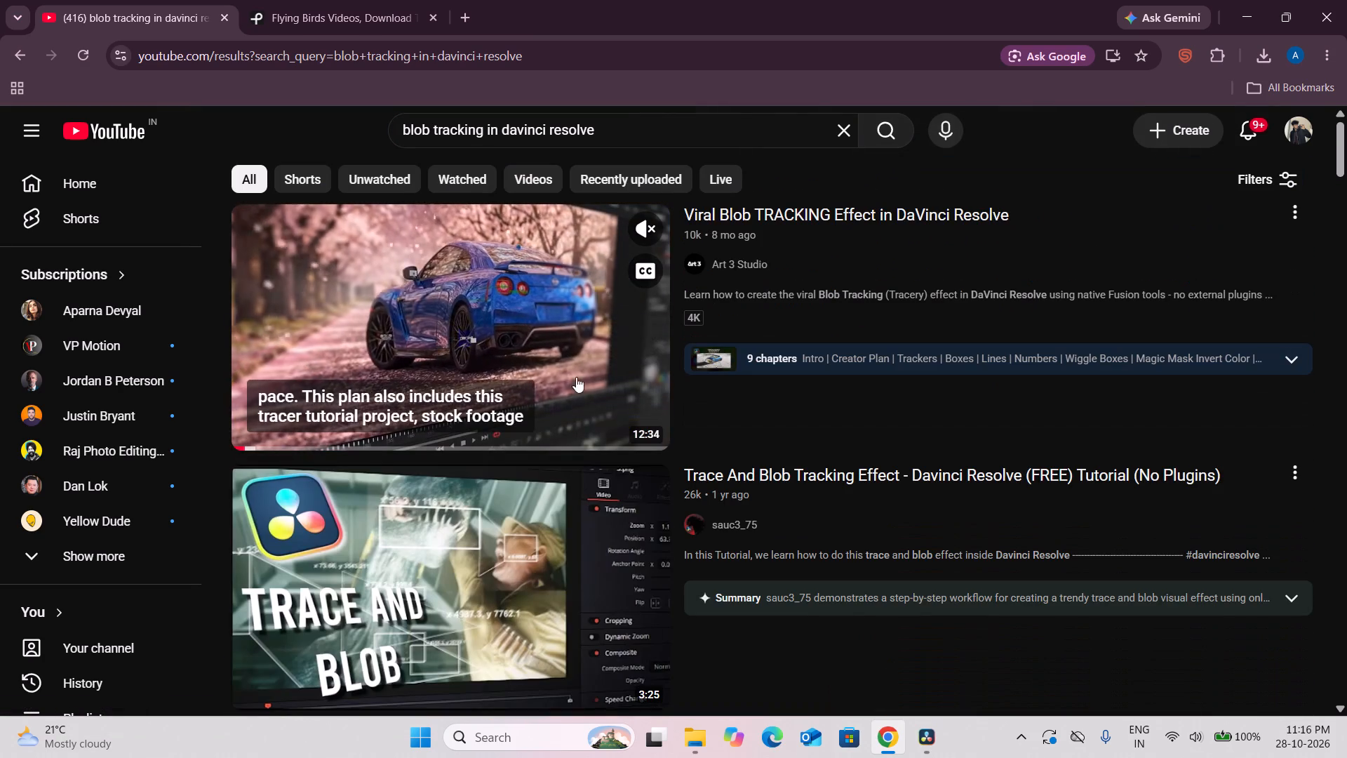
scroll(691, 453, "down", 2)
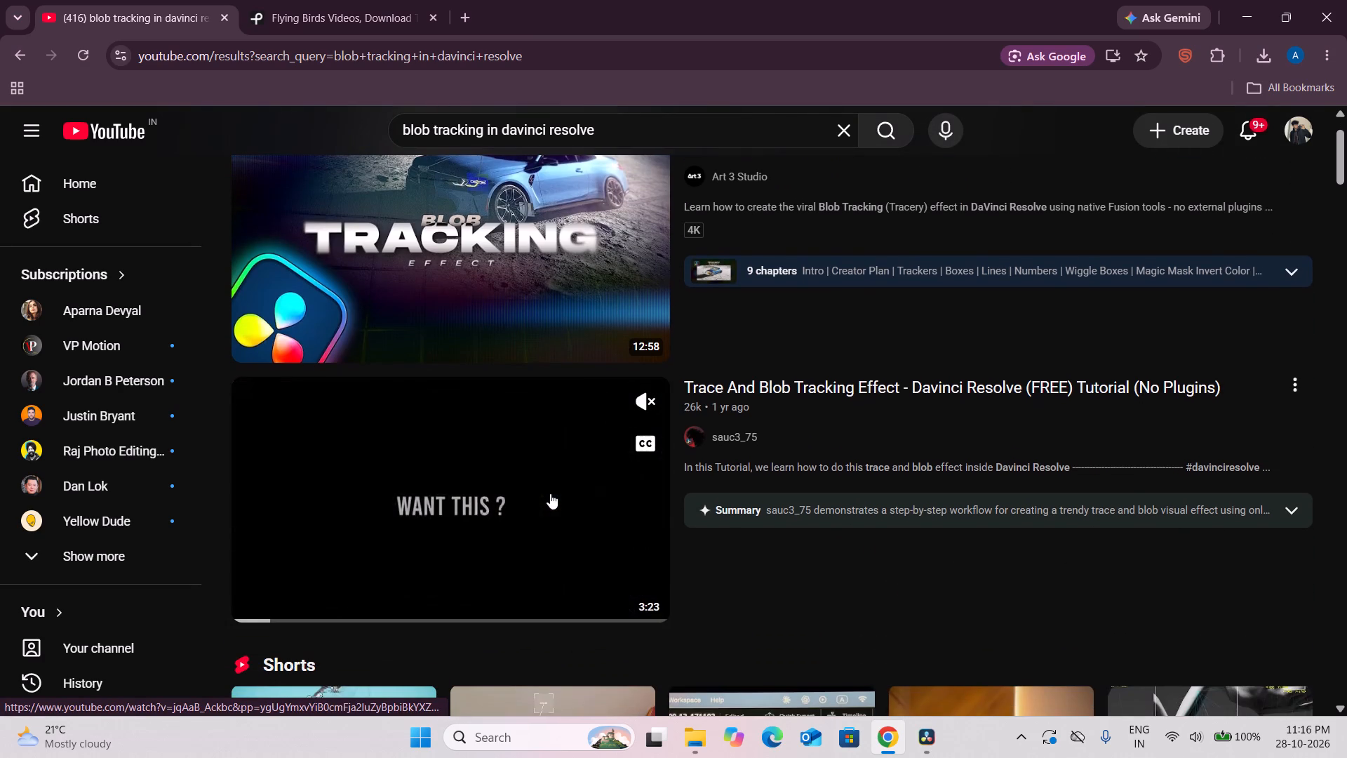
left_click(550, 493)
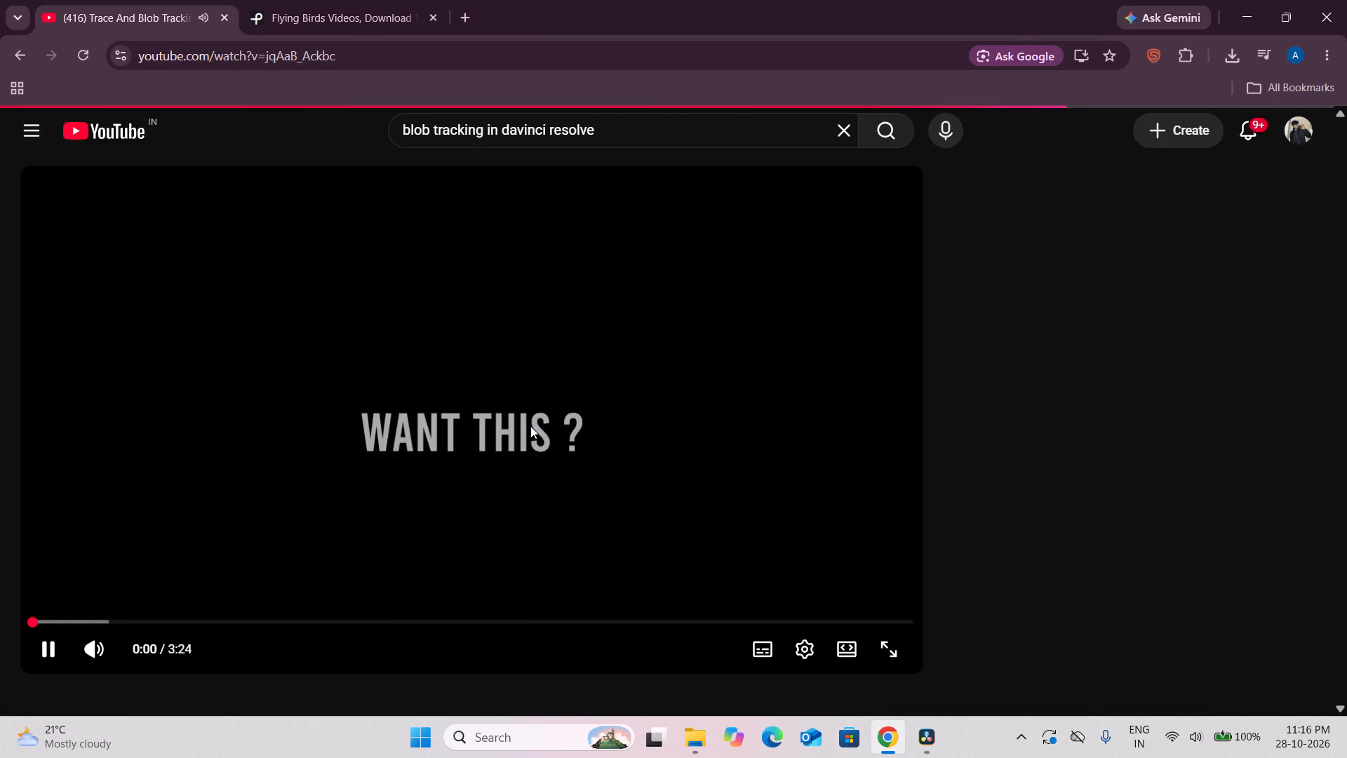
Watch the opened trace and blob tracking tutorial in full screen.
left_click(530, 426)
left_click(506, 458)
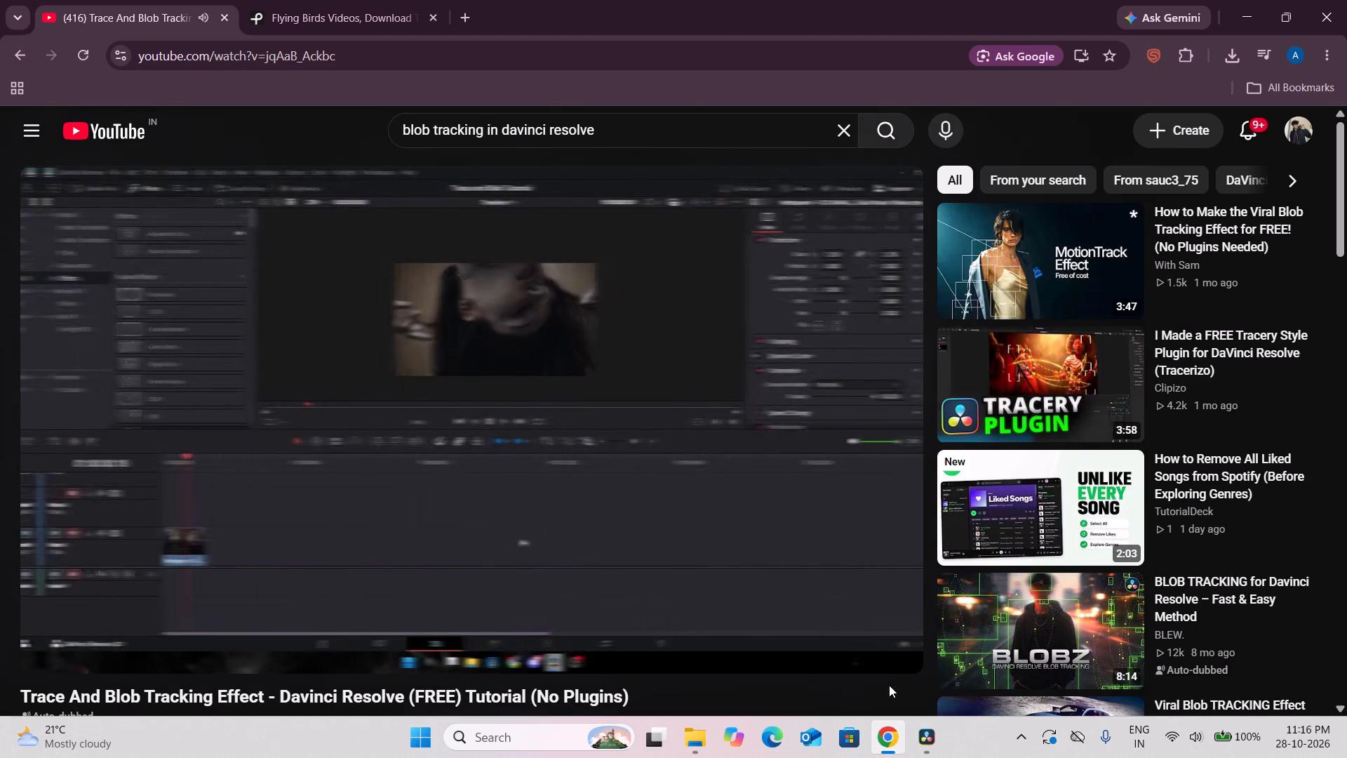
left_click(884, 651)
left_click(858, 590)
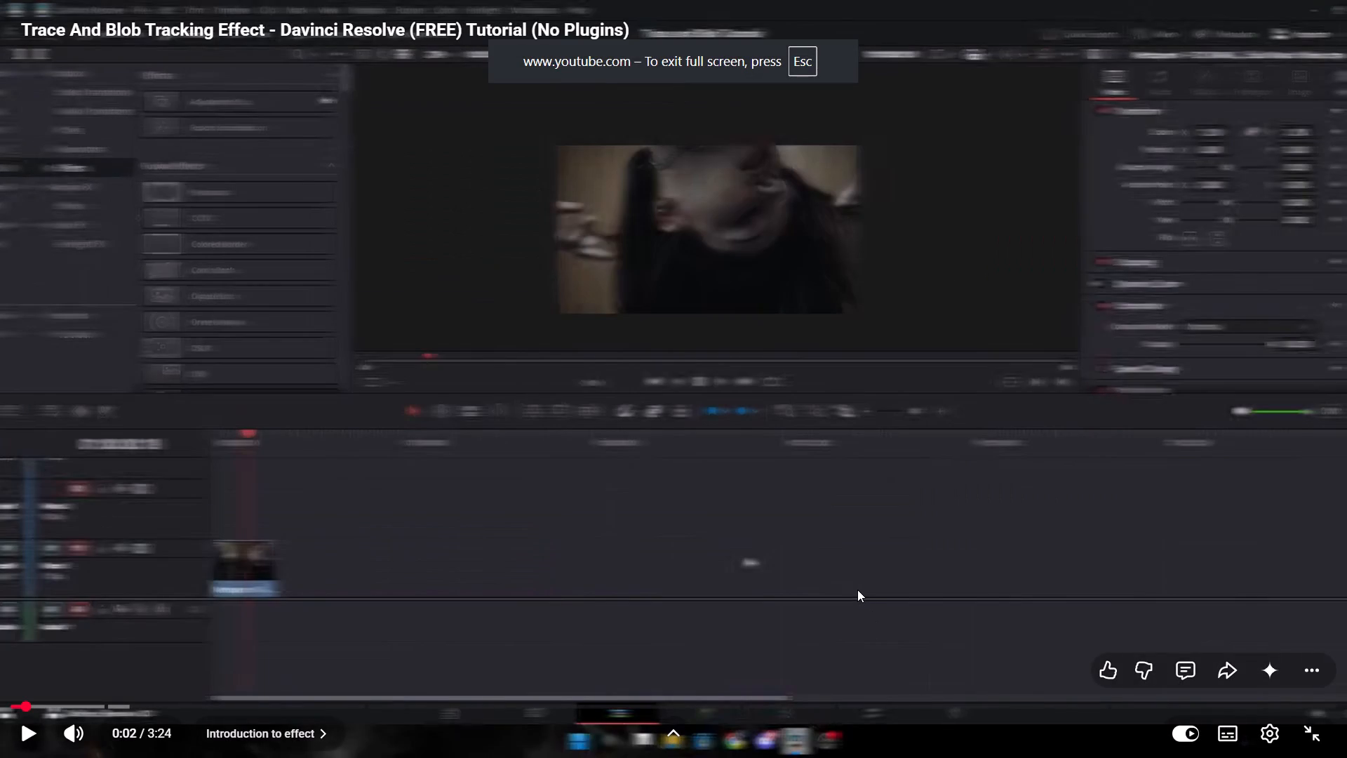
left_click(857, 590)
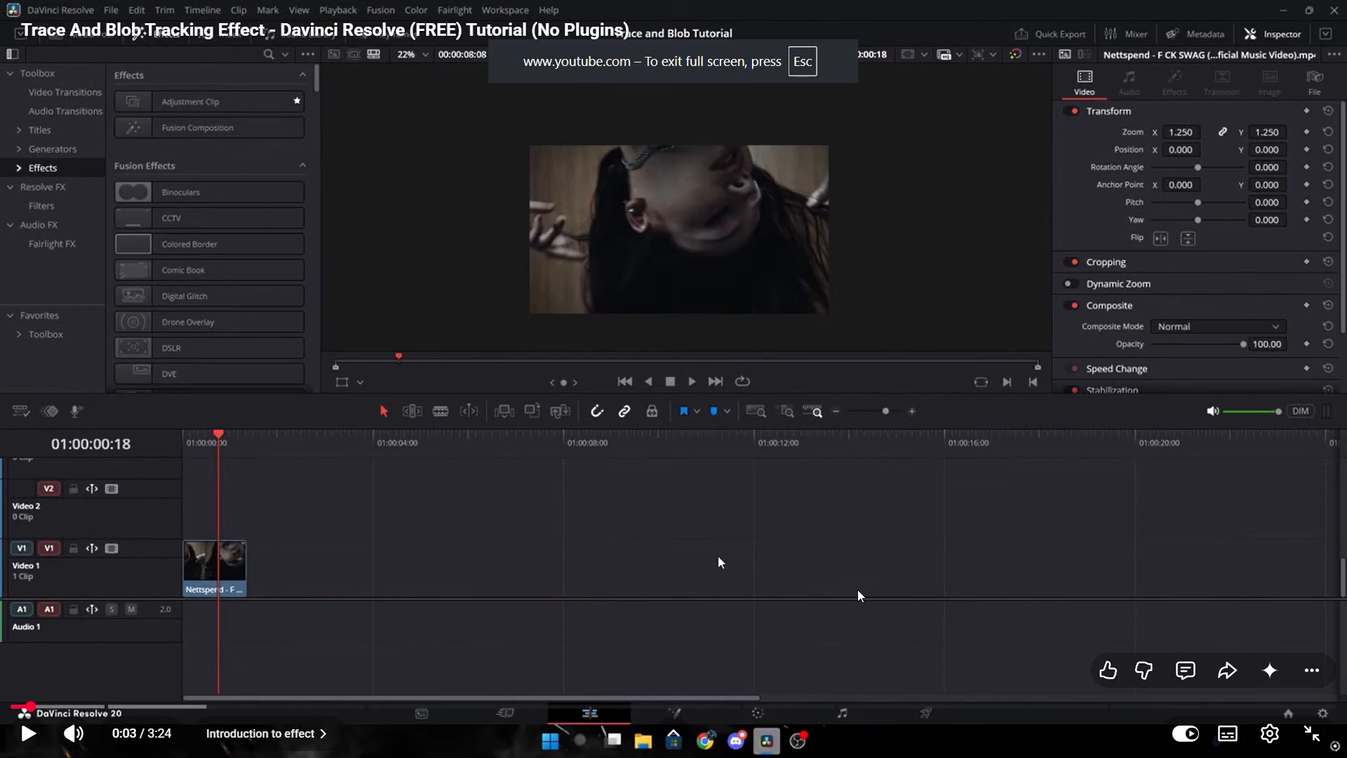
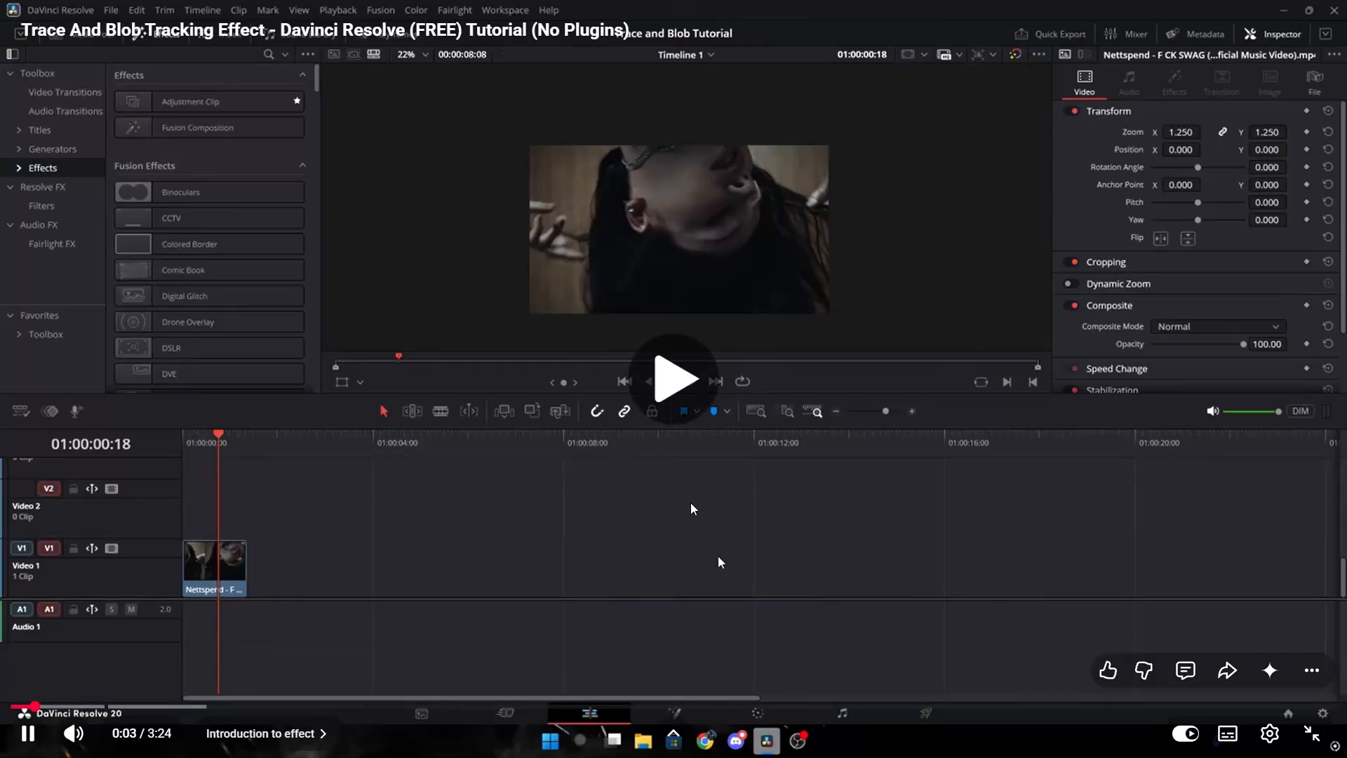
Watch the tutorial's introduction in short stretches, up to the part that shows the Adjustment Clip effect.
key("space")
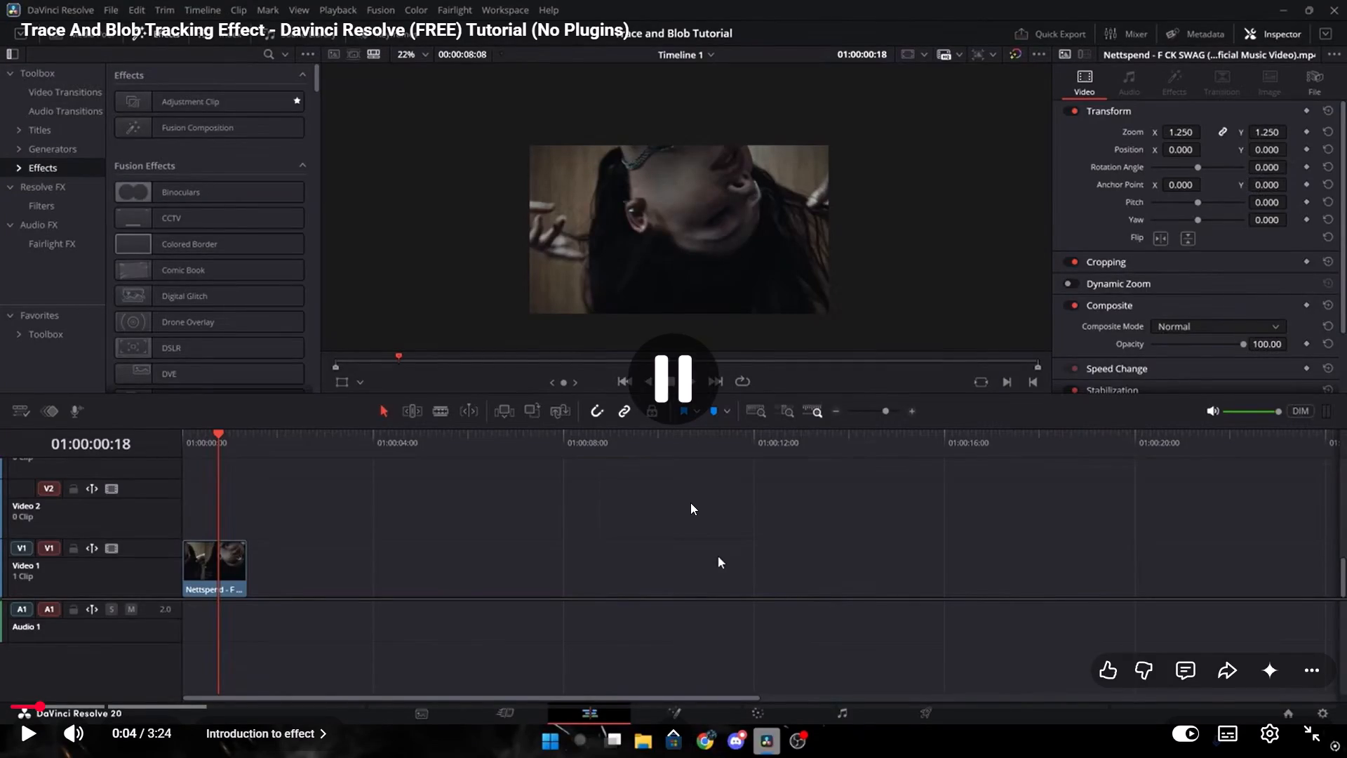
key("space")
key("space")
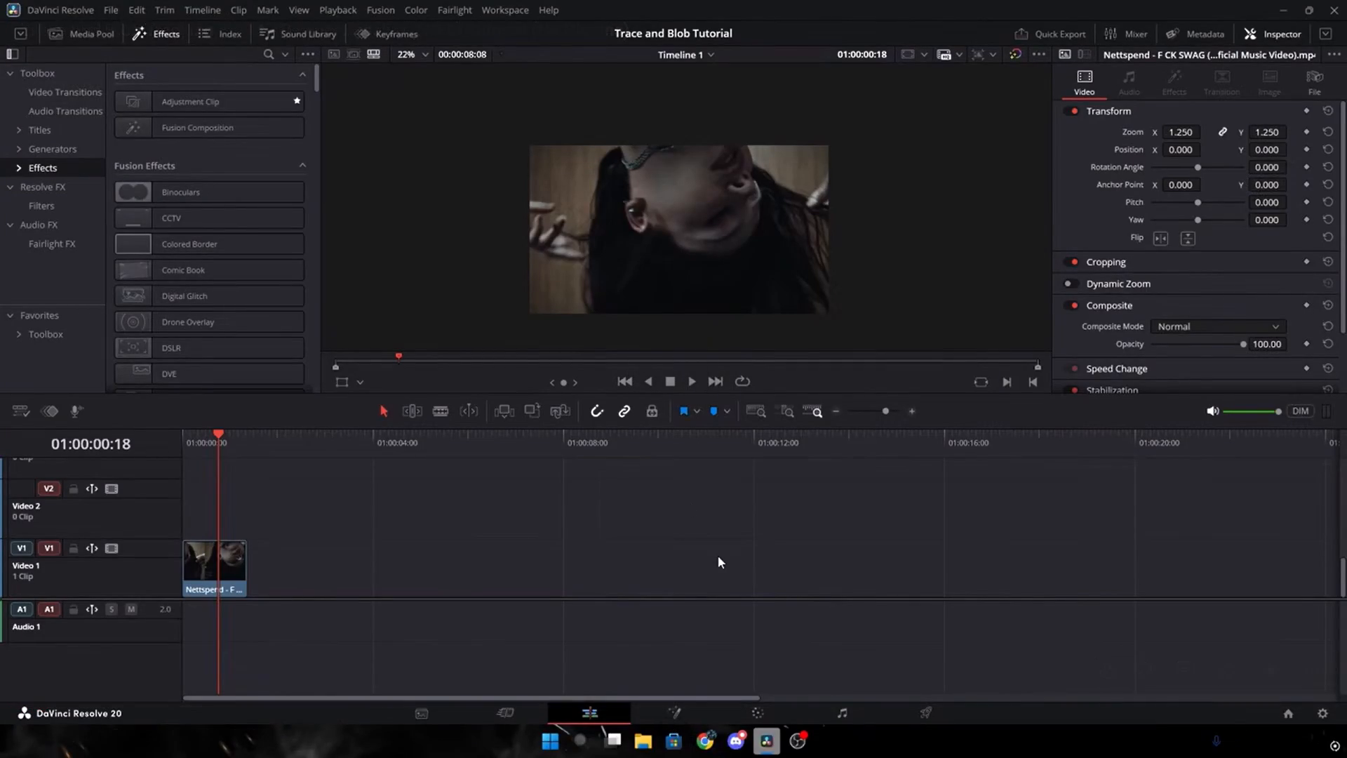
key("space")
key("space")
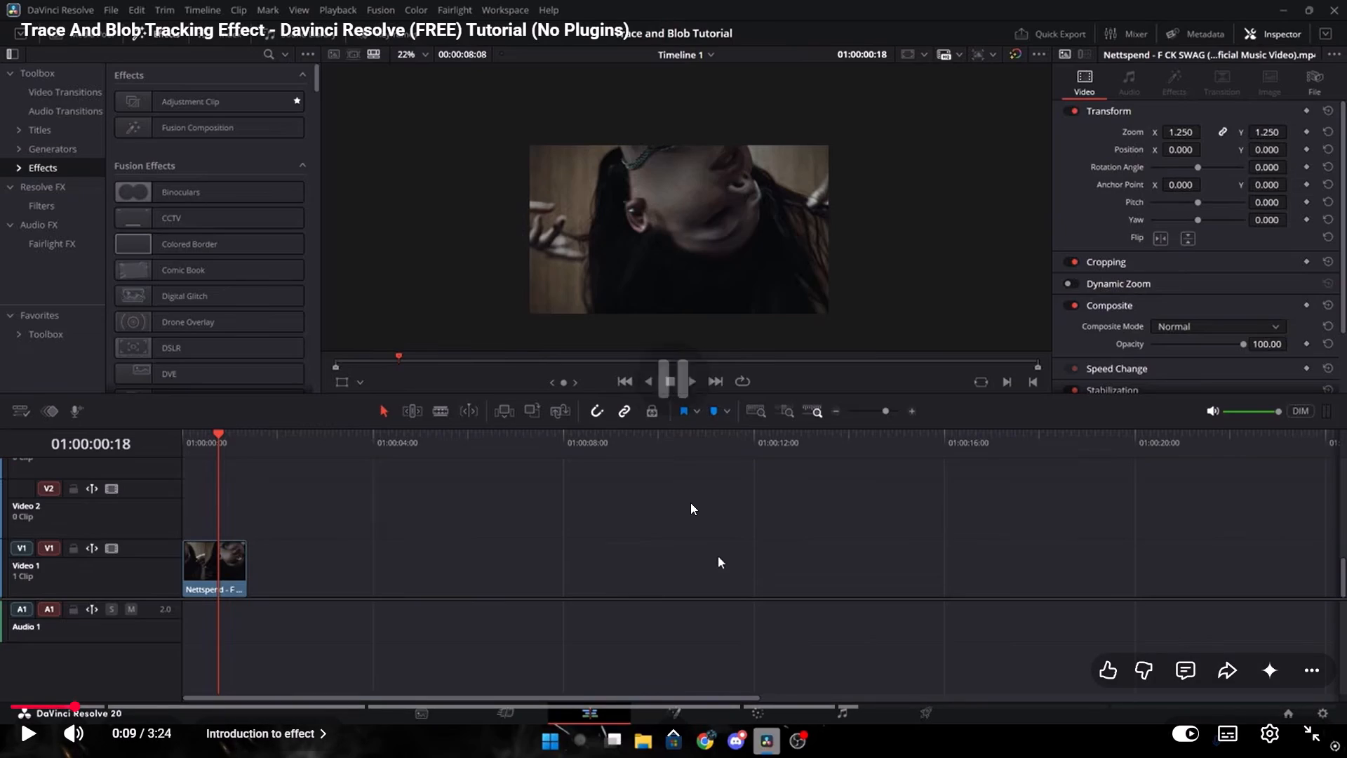
key("space")
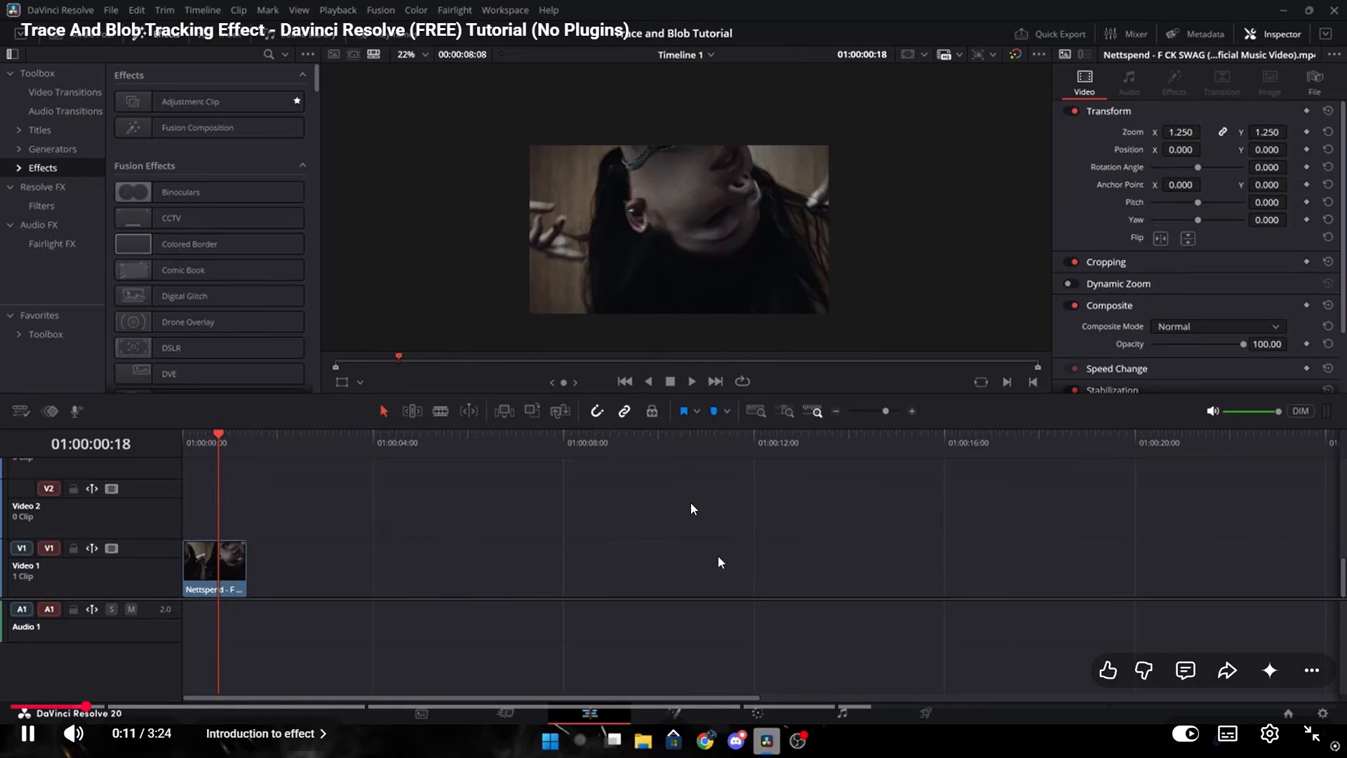
key("space")
key("space")
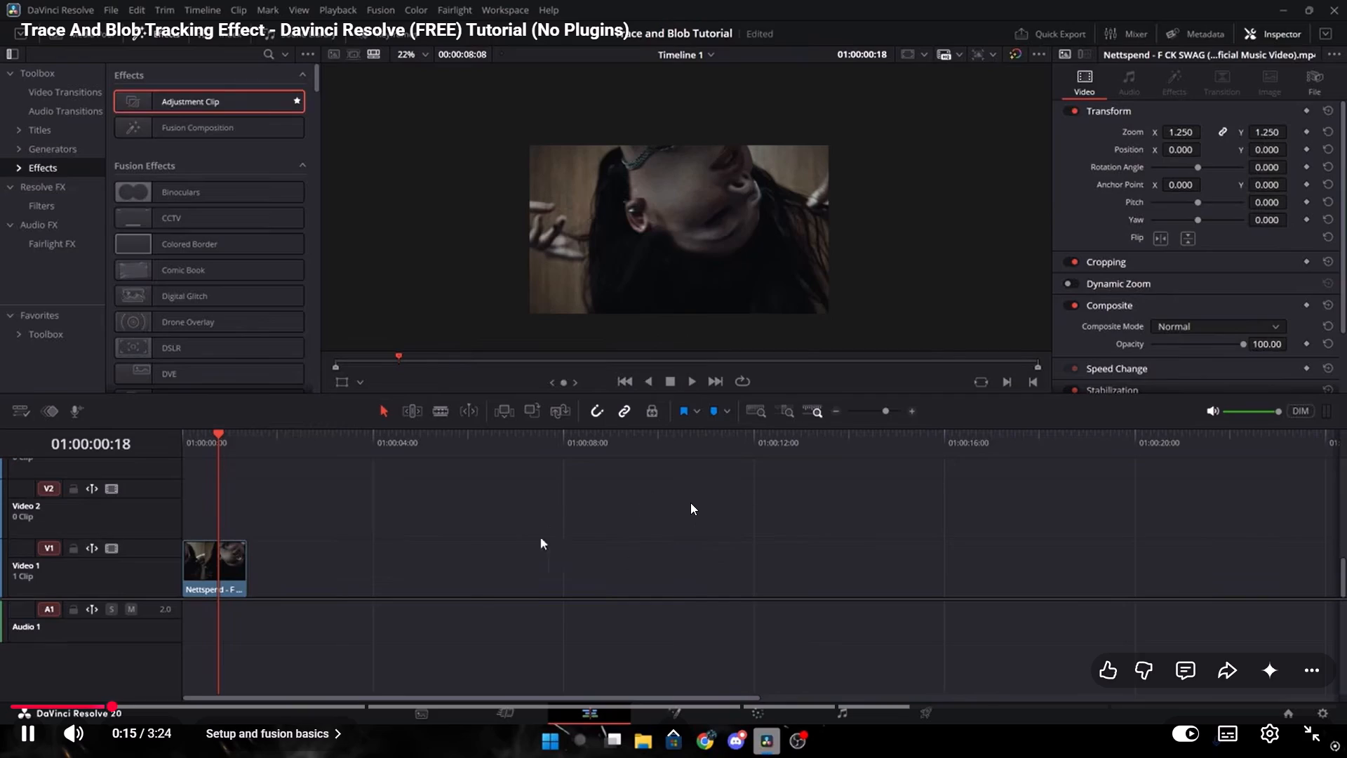
key("space")
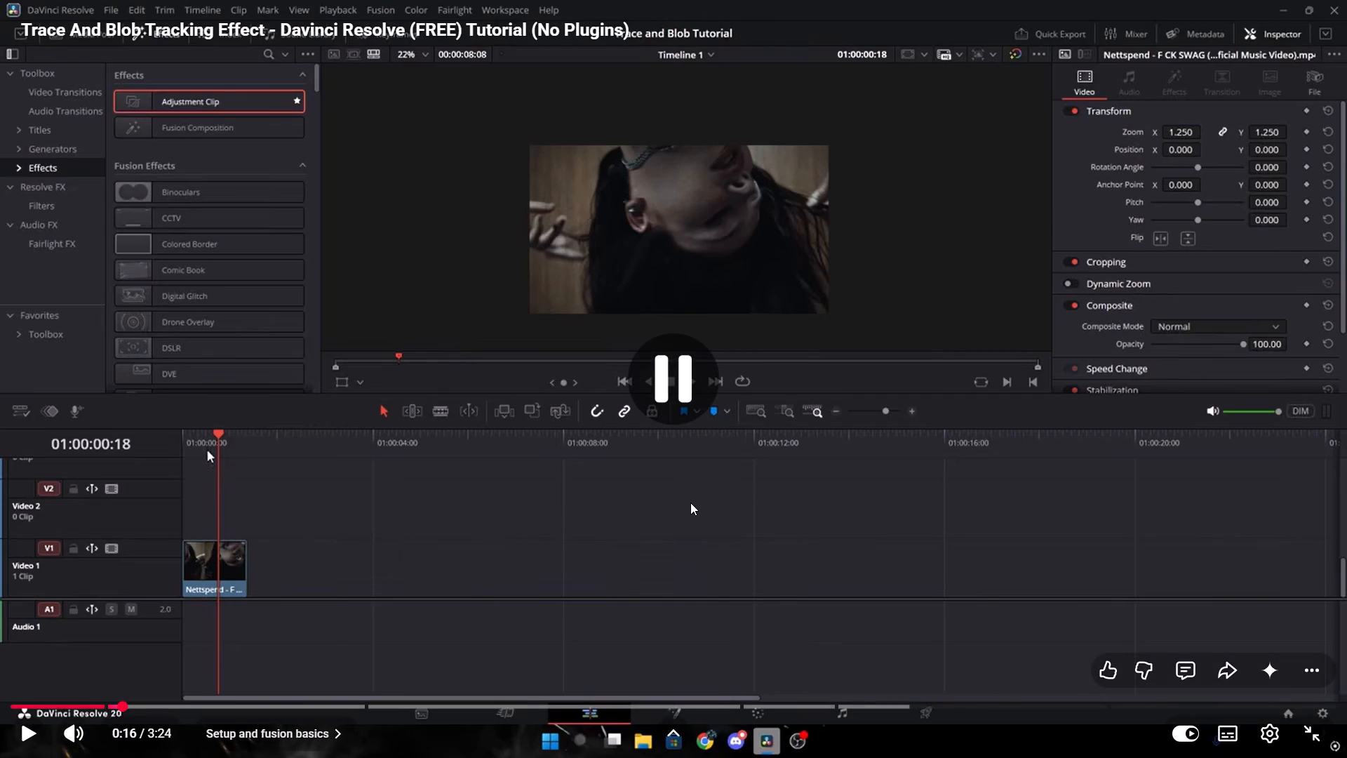
key("space")
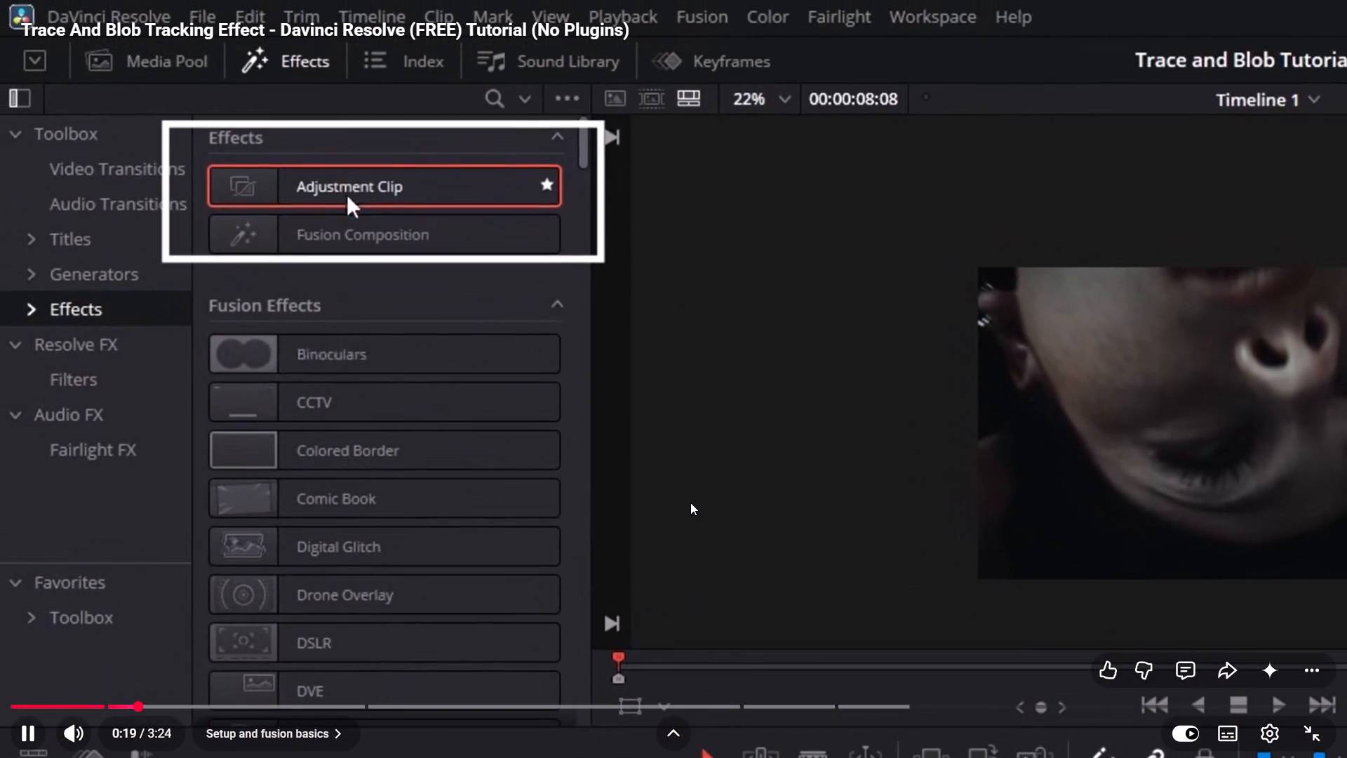
key("space")
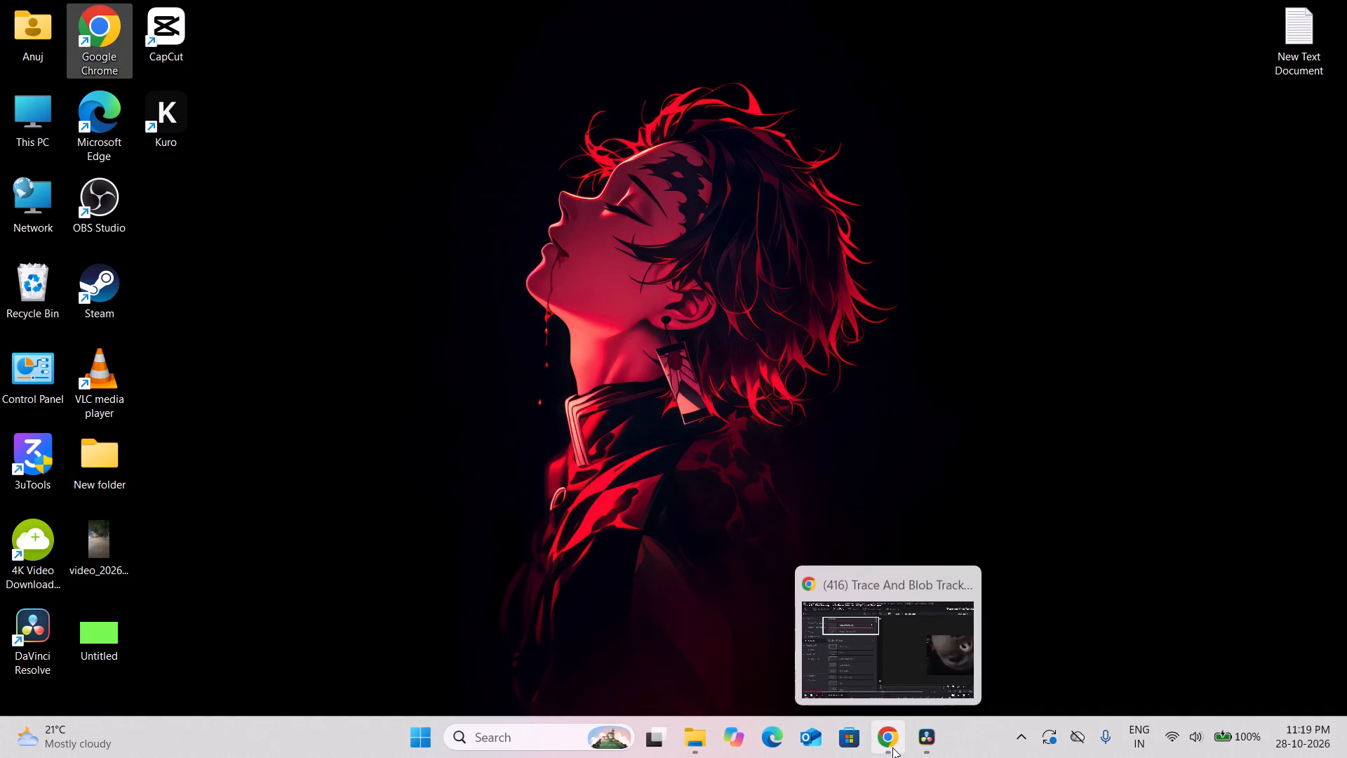
Switch to DaVinci Resolve and bring up Timeline 1 on the Edit page.
left_click(919, 750)
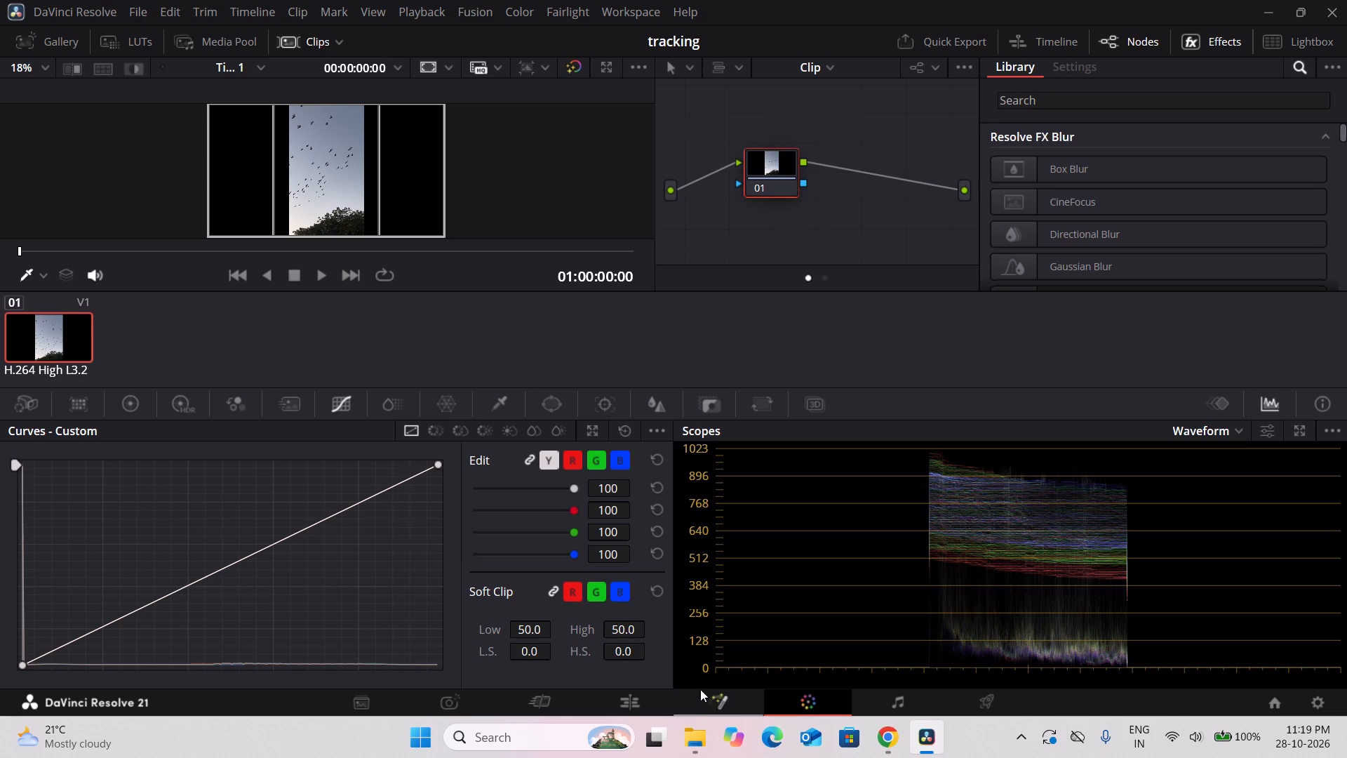
left_click(725, 710)
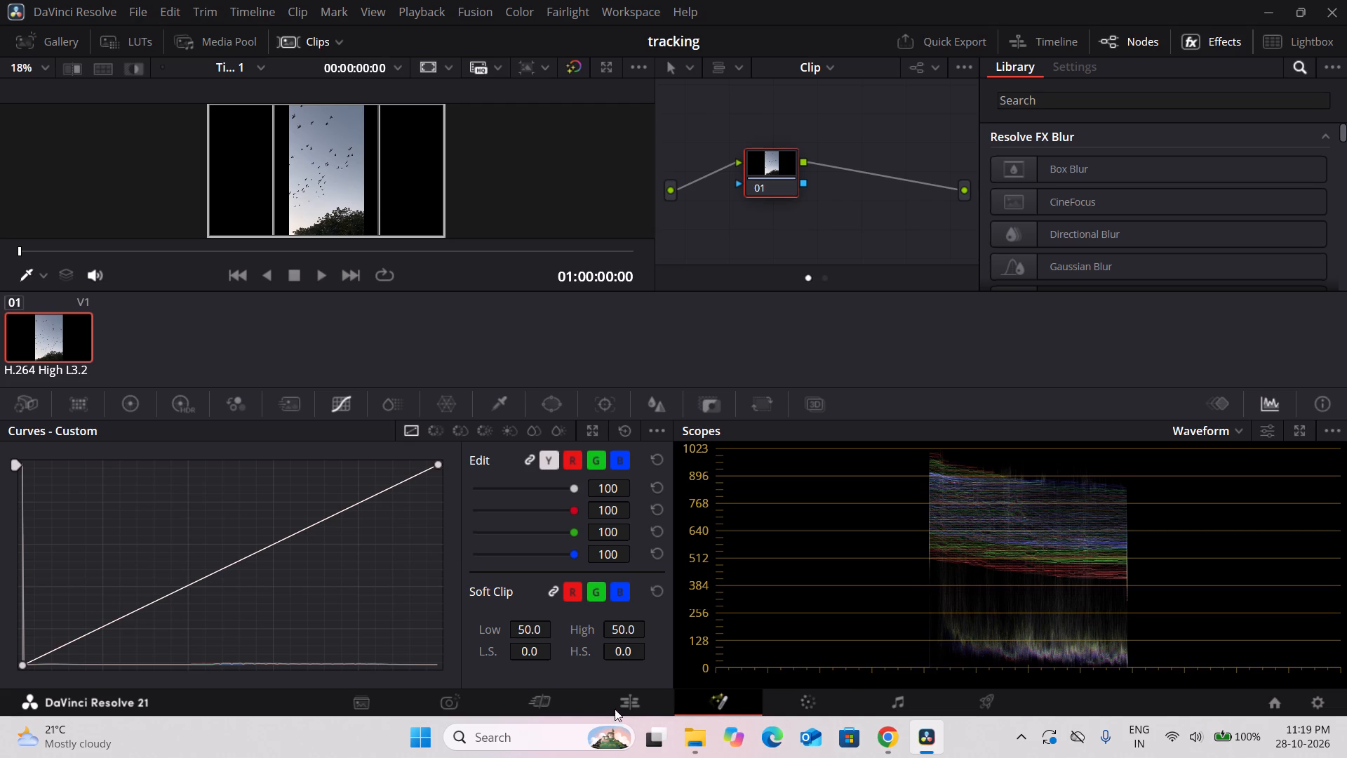
left_click(636, 705)
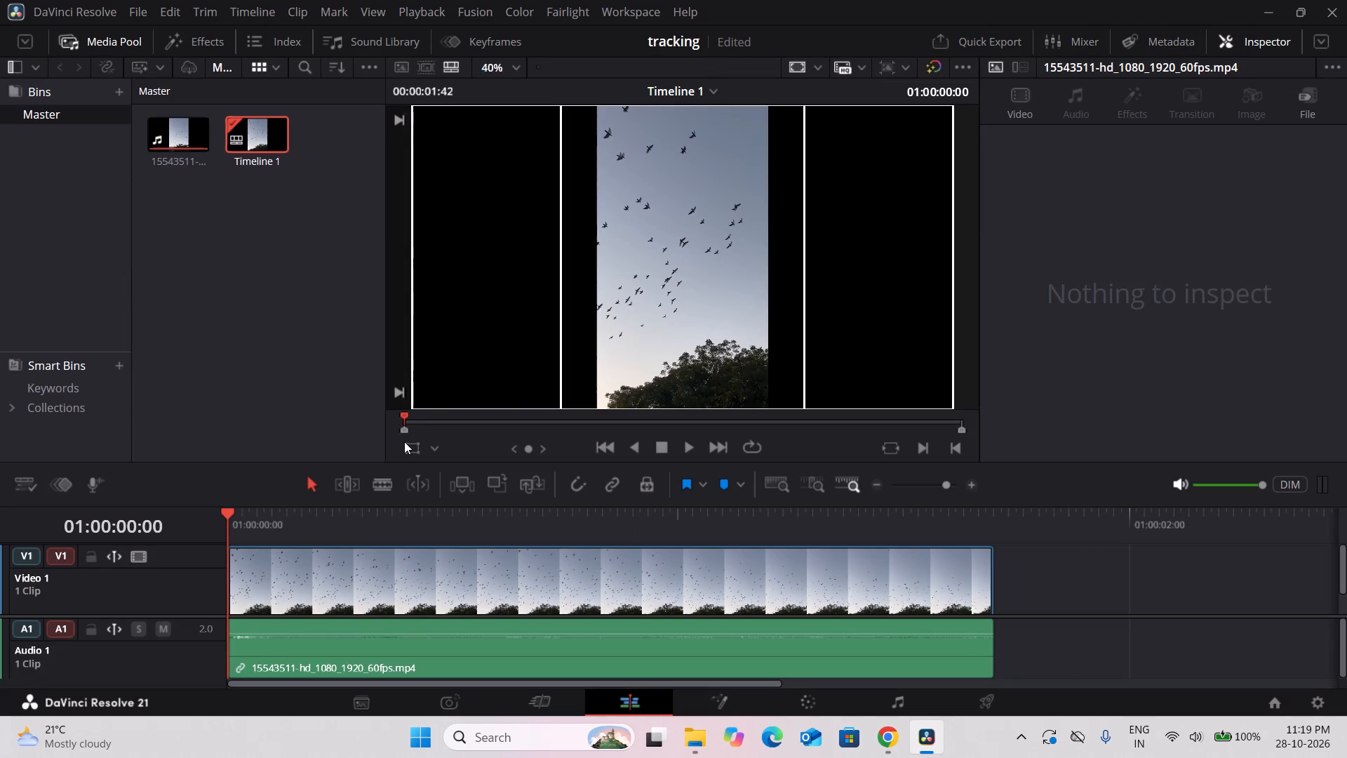
Show the effects library and search it for "adju" to find the Adjustment Clip.
left_click(204, 48)
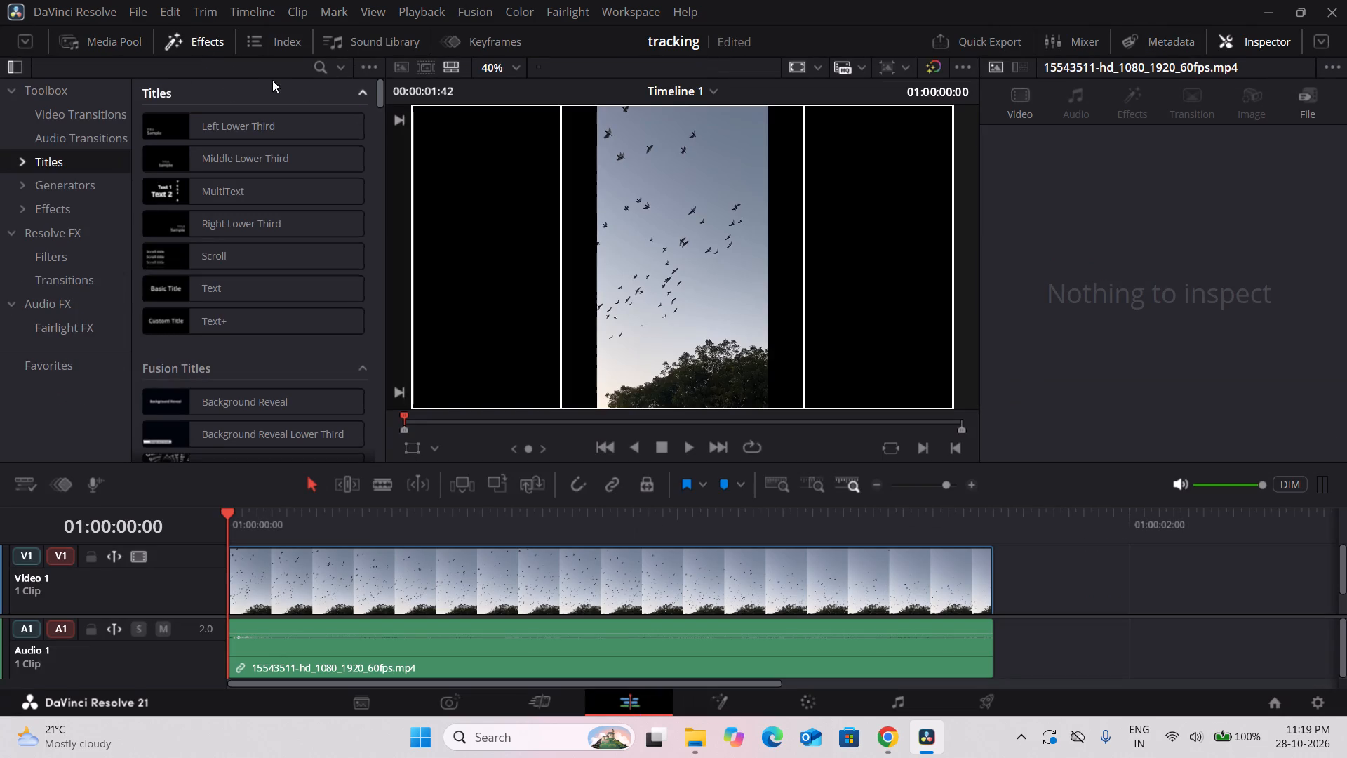
left_click(328, 69)
type("ad")
type("jus")
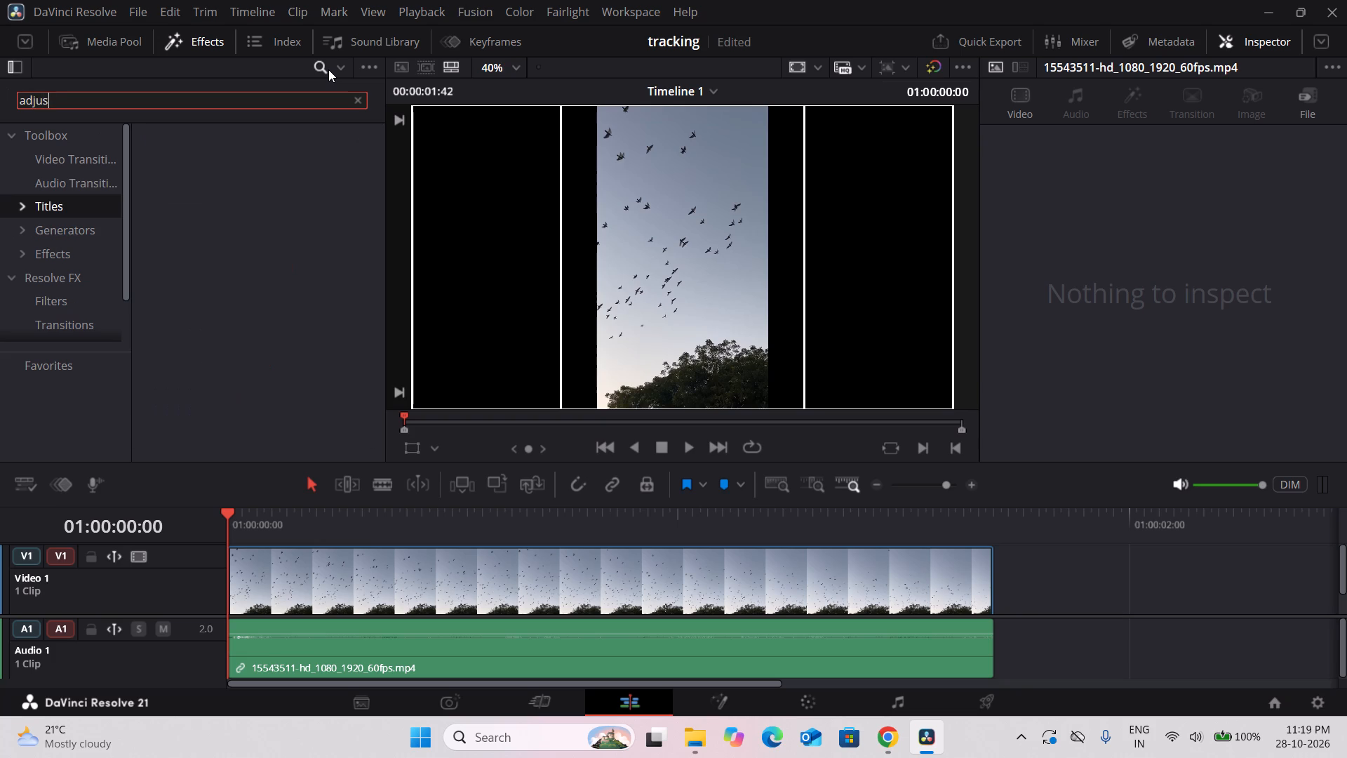
key("BackSpace")
key("BackSpace")
key("BackSpace")
key("BackSpace")
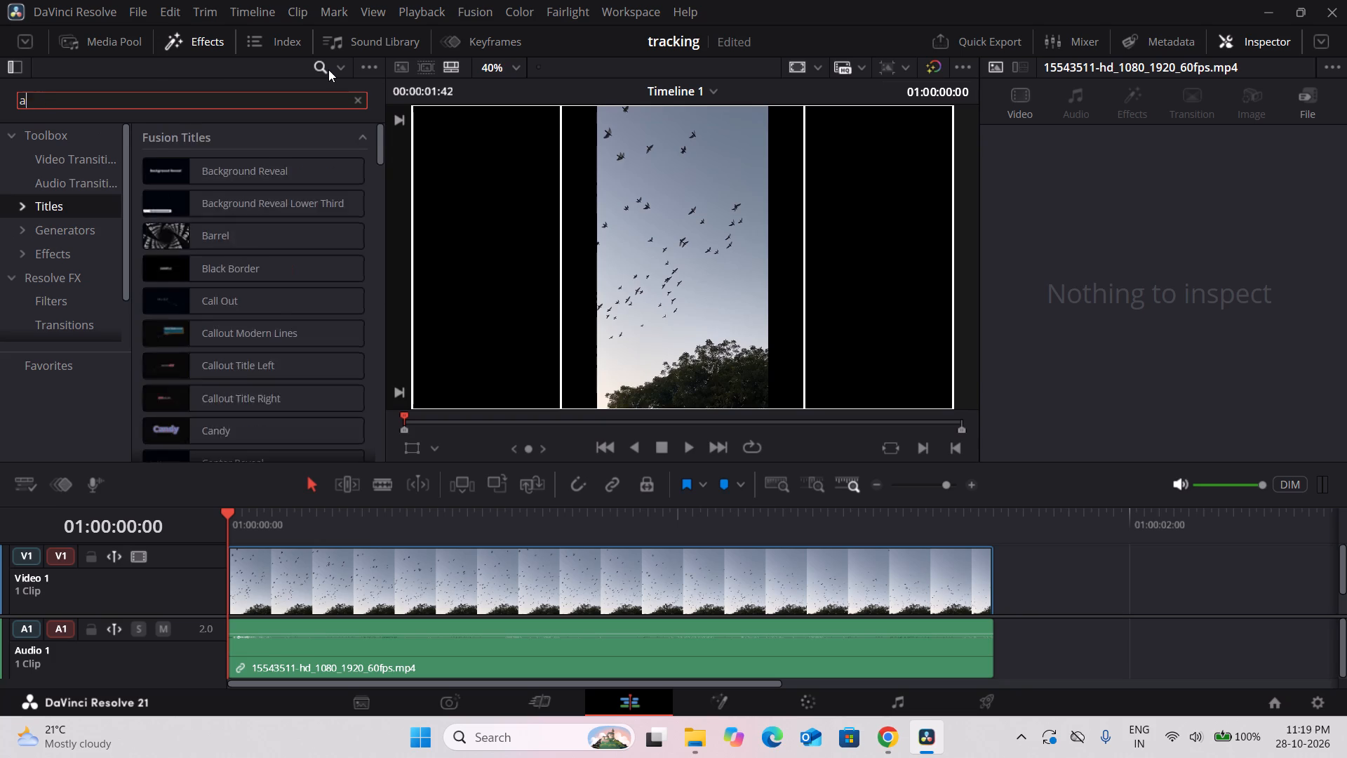
key("BackSpace")
key("BackSpace")
left_click(340, 70)
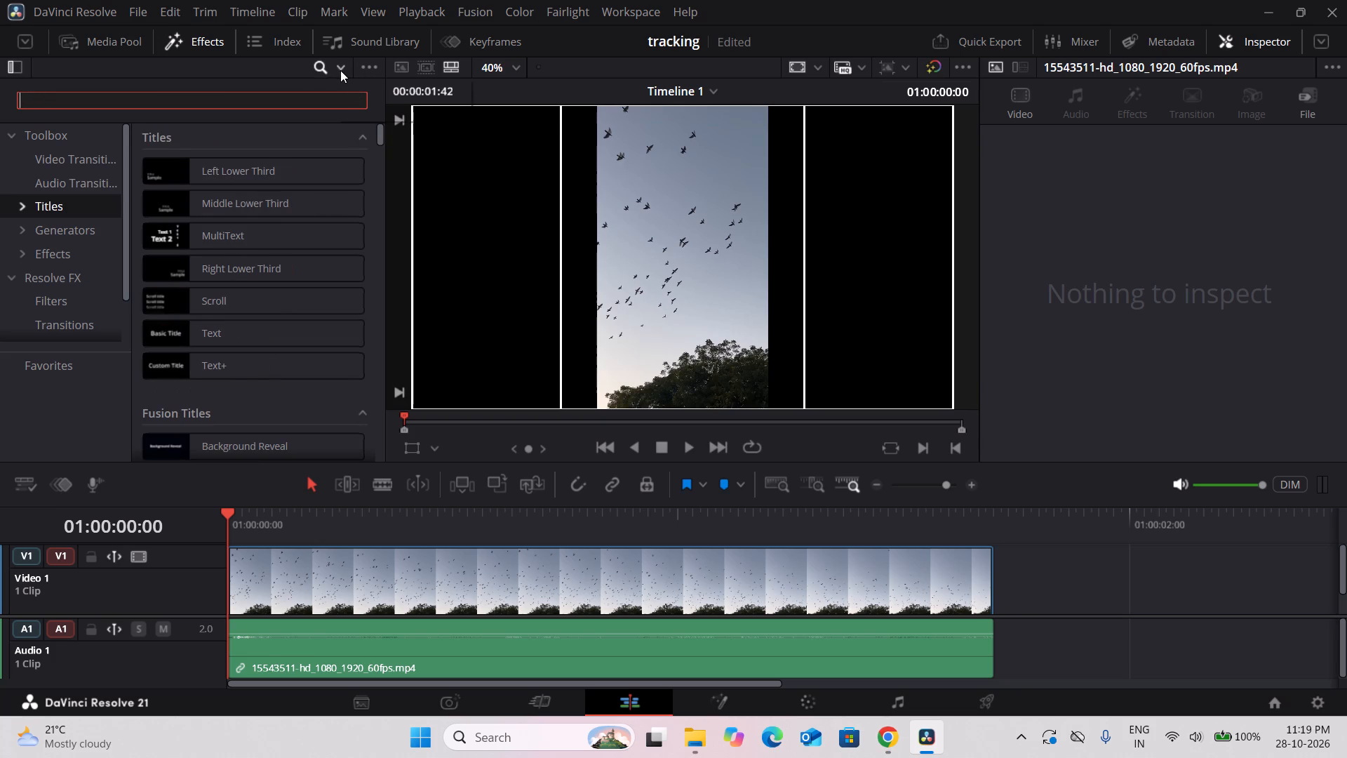
left_click_drag(372, 91, 384, 91)
left_click(384, 91)
left_click(366, 70)
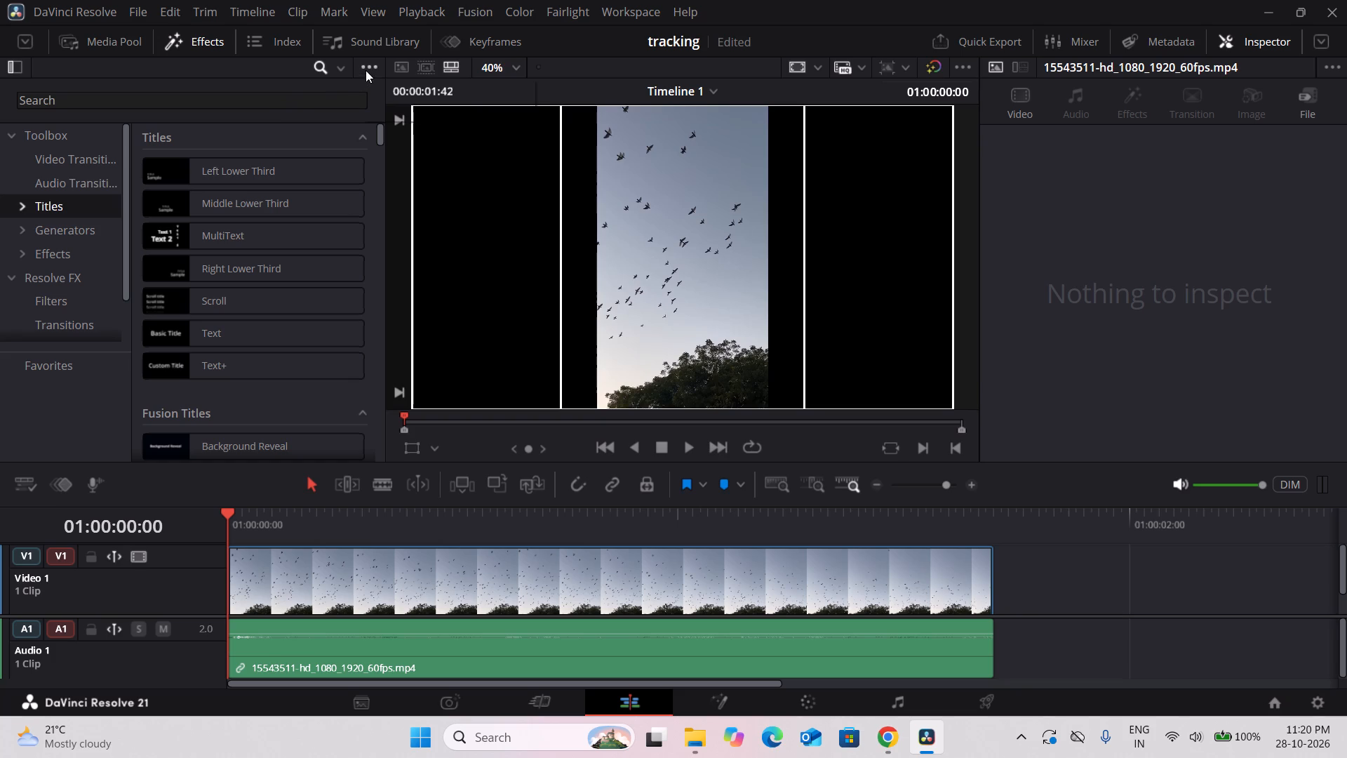
left_click(332, 62)
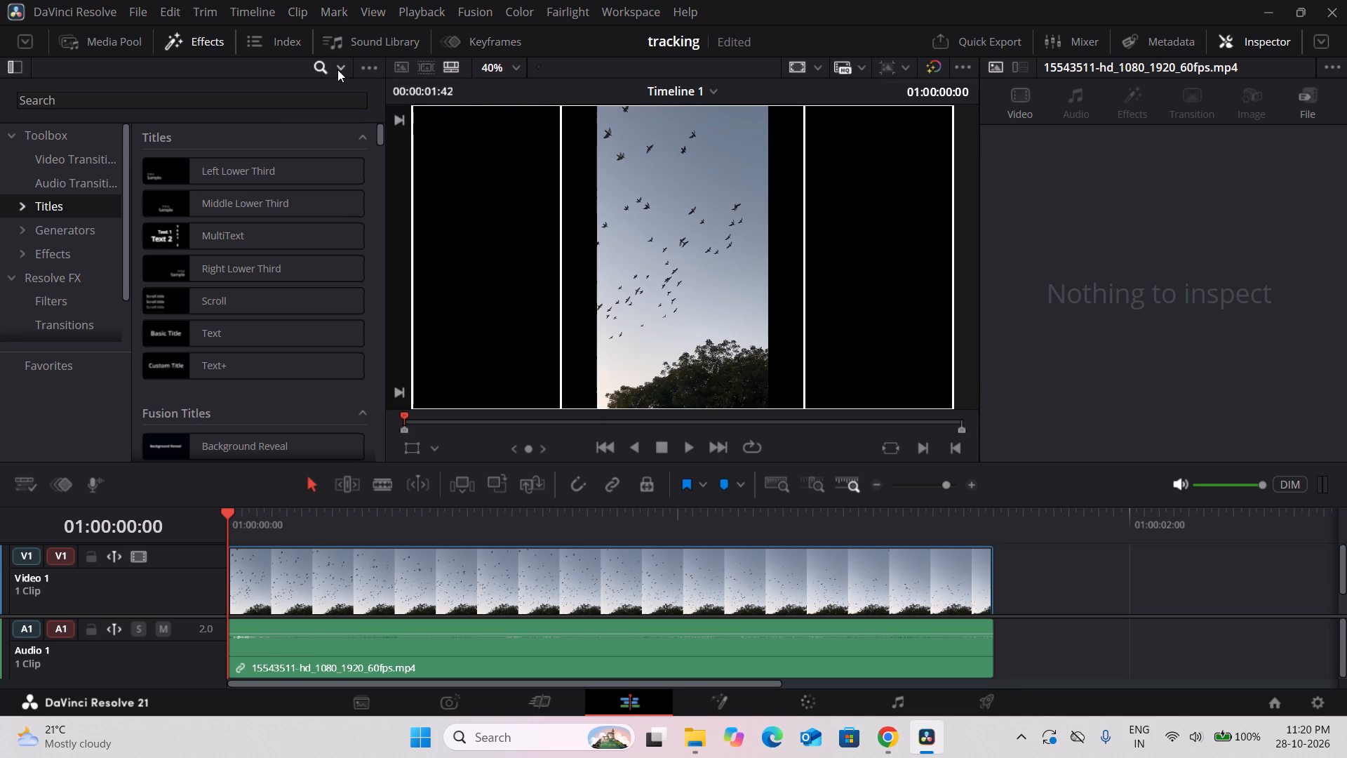
left_click(337, 69)
left_click(246, 97)
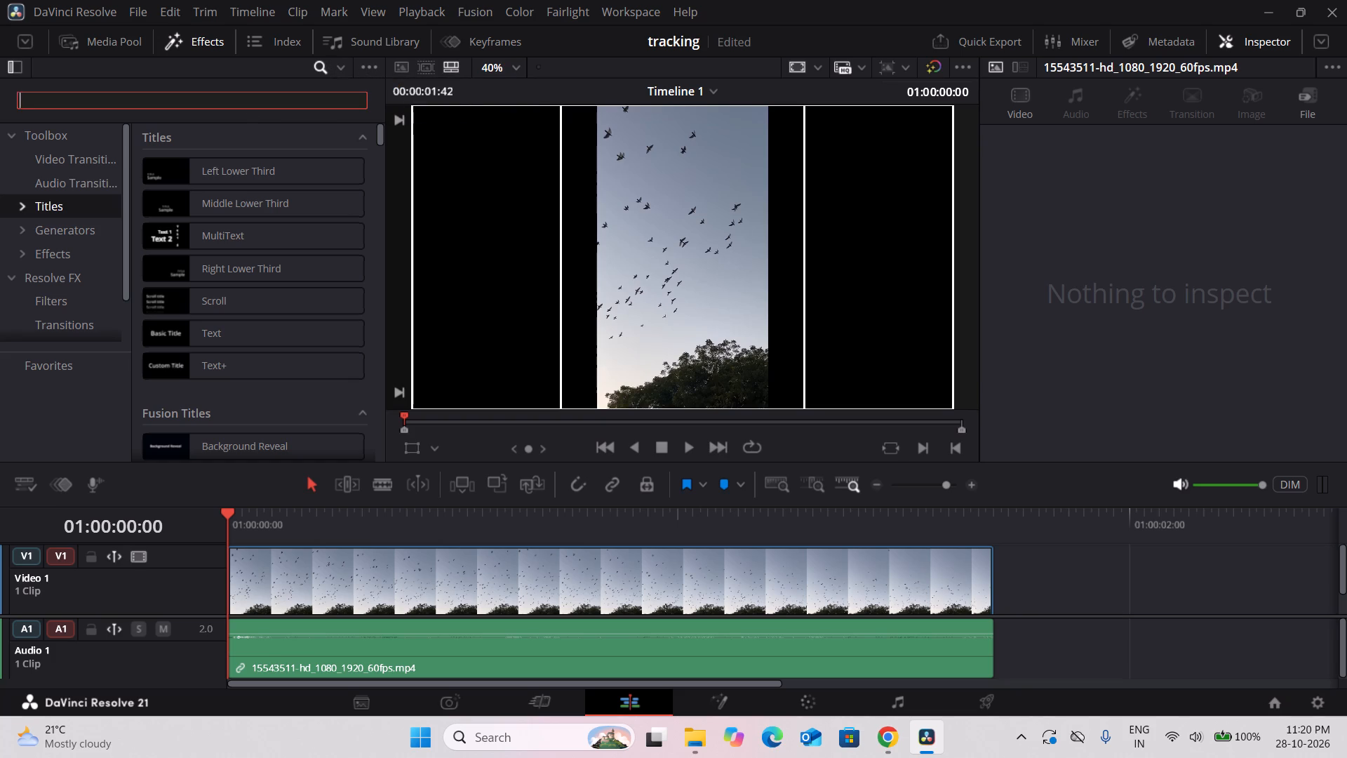
type("ad")
type("ju")
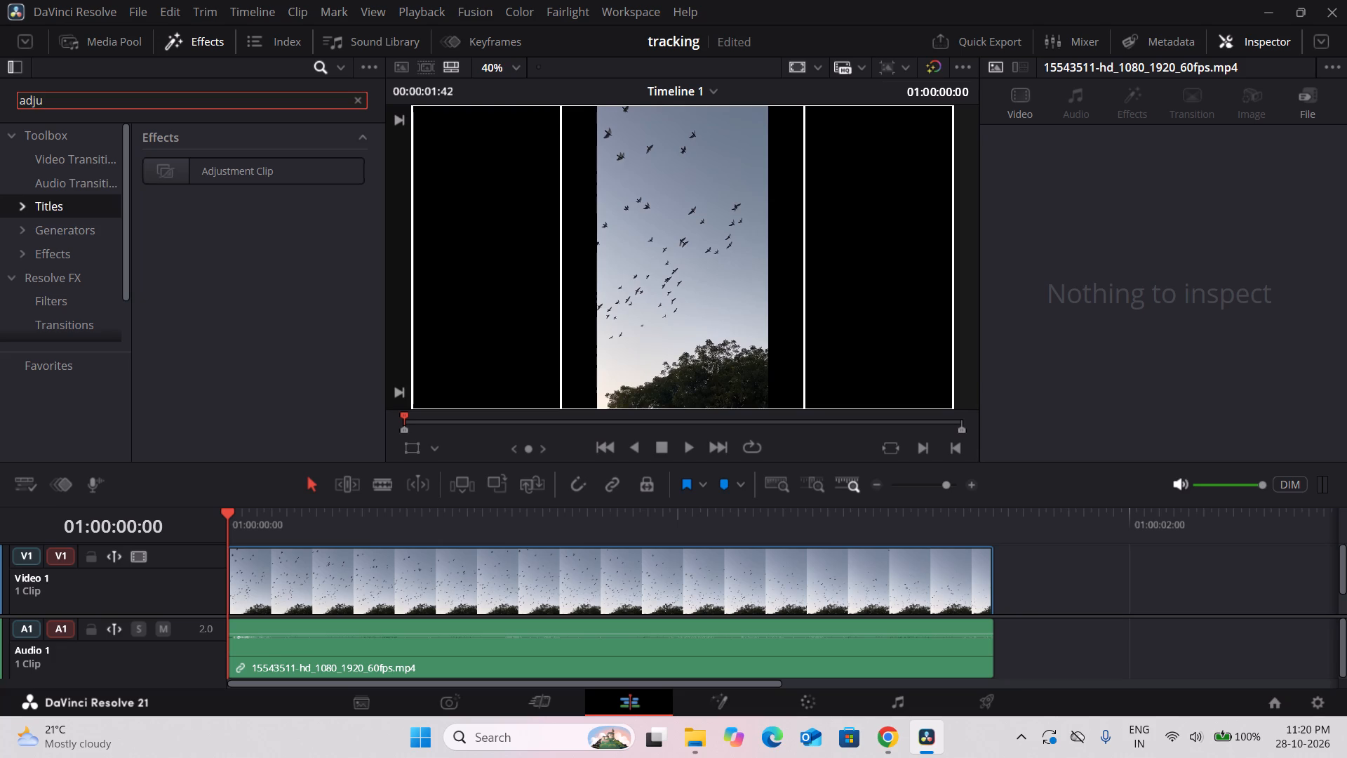
Add an Adjustment Clip to the timeline and place it on Video 2, starting at 01:00:00:00 above the bird clip.
left_click_drag(232, 166, 353, 378)
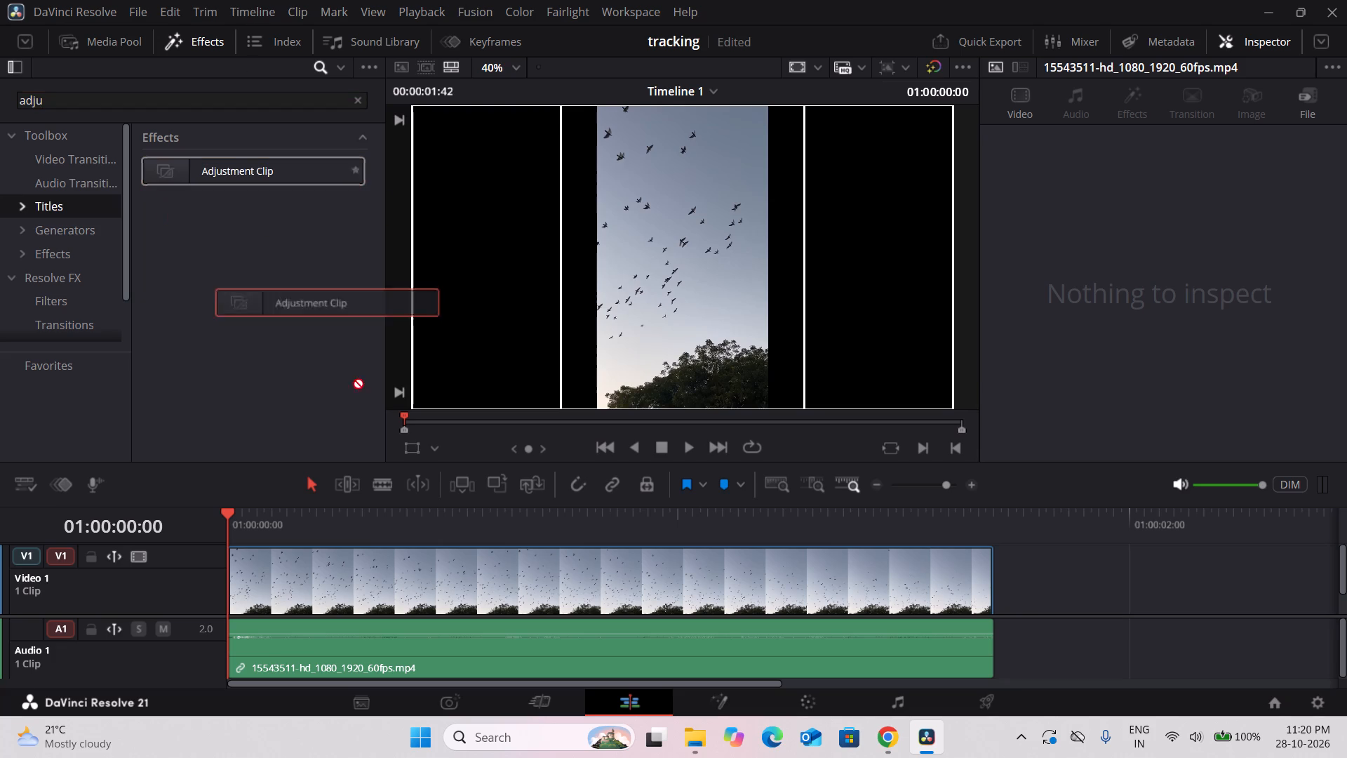
left_click_drag(353, 378, 548, 578)
left_click_drag(558, 565, 659, 503)
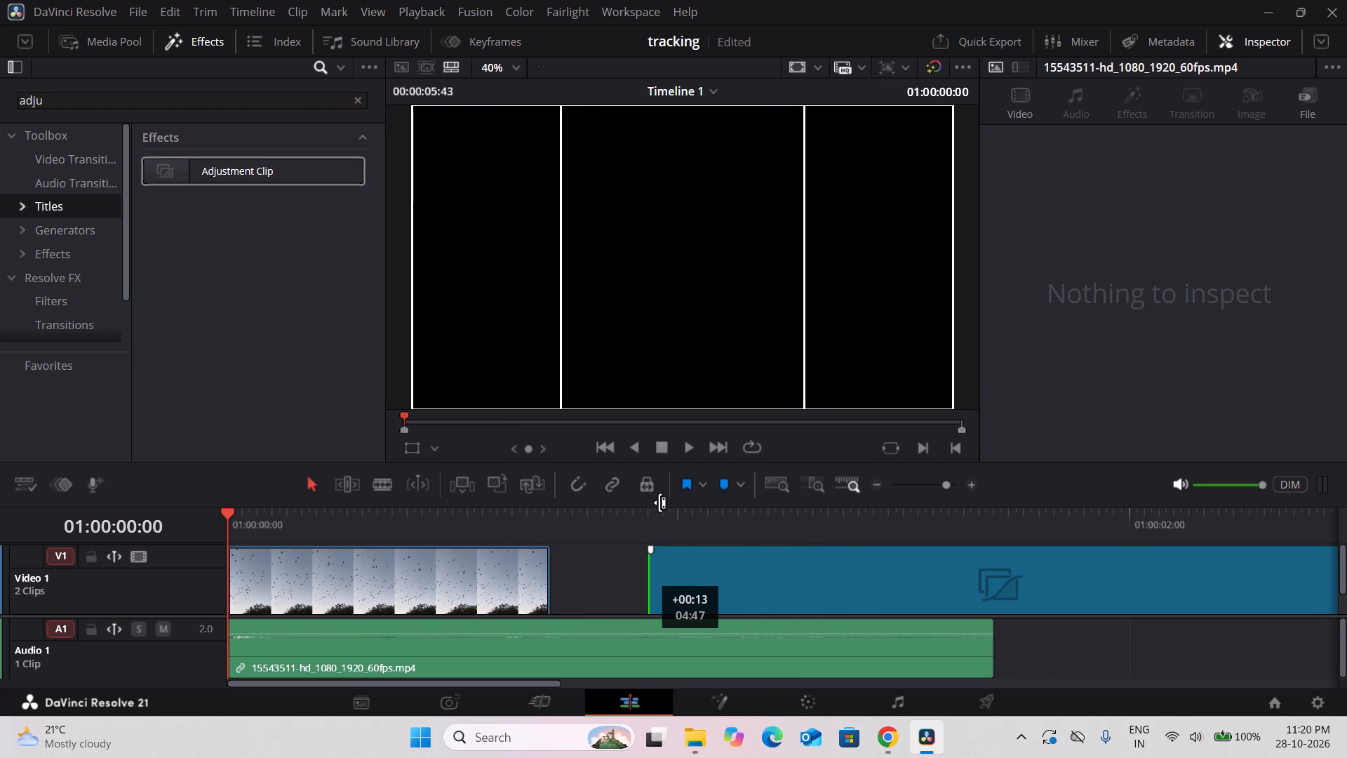
left_click_drag(659, 503, 673, 516)
left_click_drag(735, 579, 727, 538)
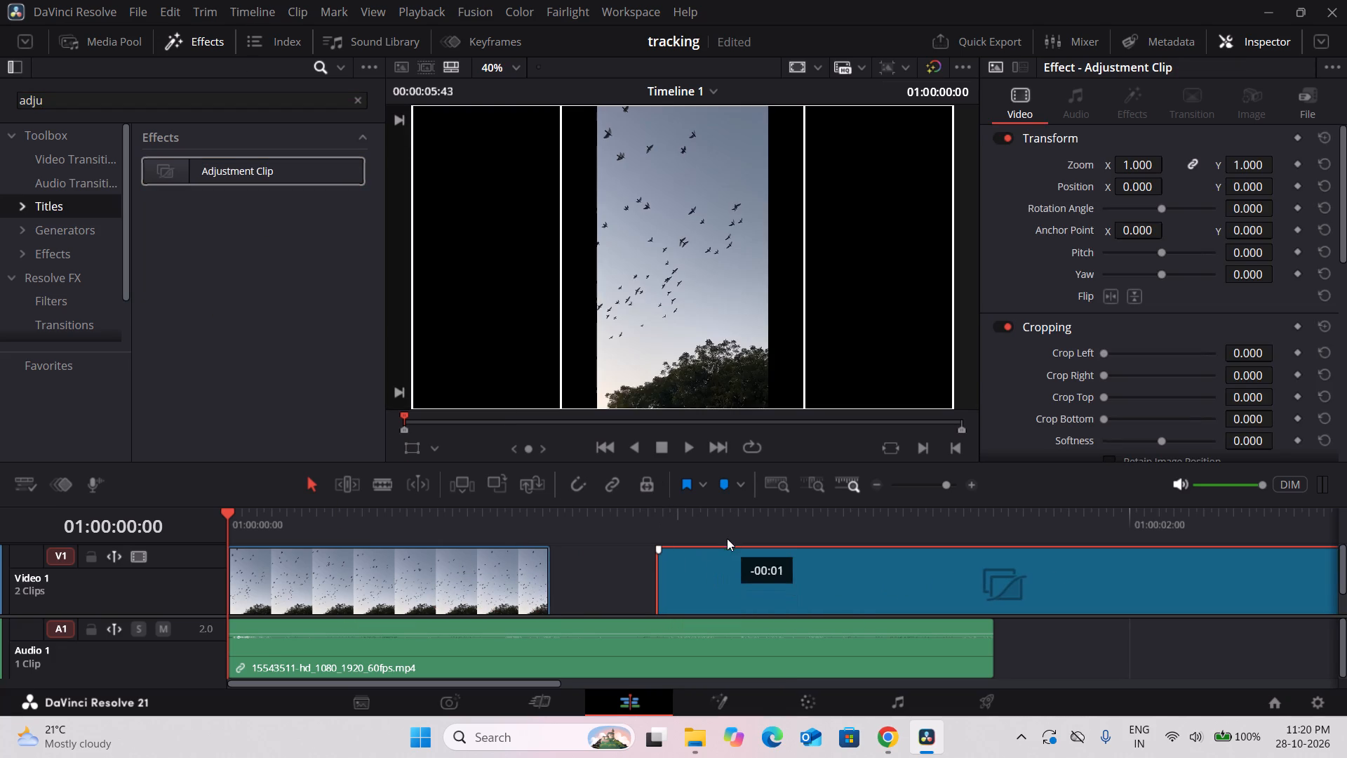
left_click_drag(727, 538, 142, 510)
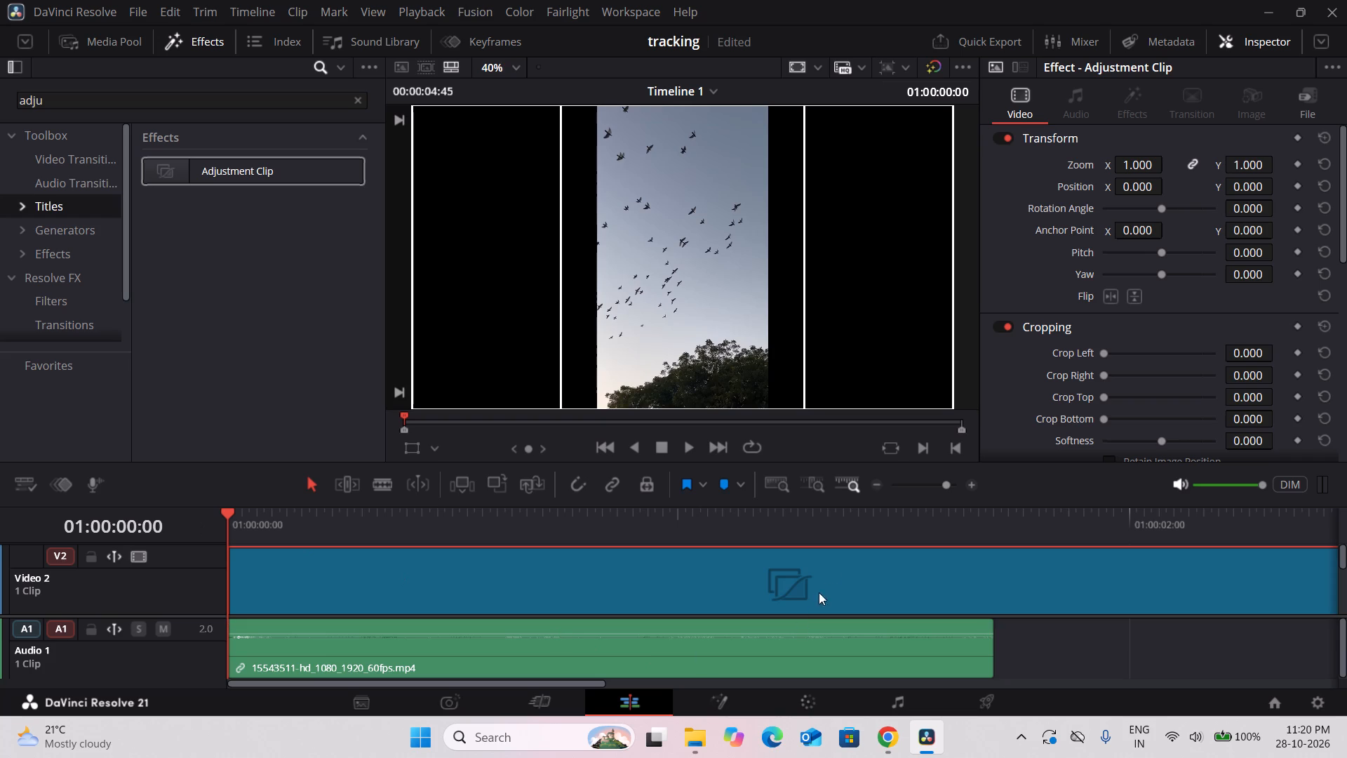
Split the adjustment clip where the bird clip on Video 1 ends and delete the part beyond the cut.
left_click(948, 488)
left_click_drag(944, 486, 944, 486)
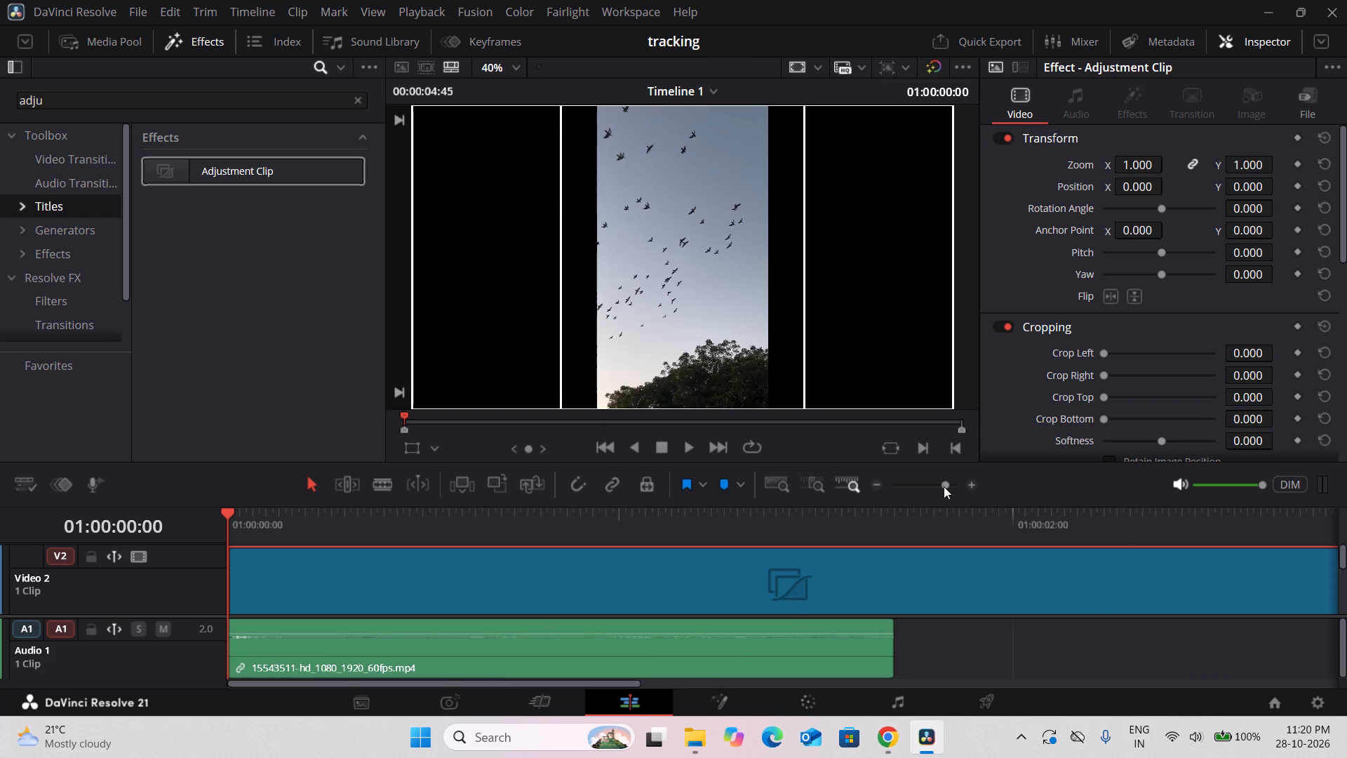
left_click_drag(944, 486, 931, 486)
left_click_drag(923, 486, 917, 486)
left_click_drag(917, 488, 953, 491)
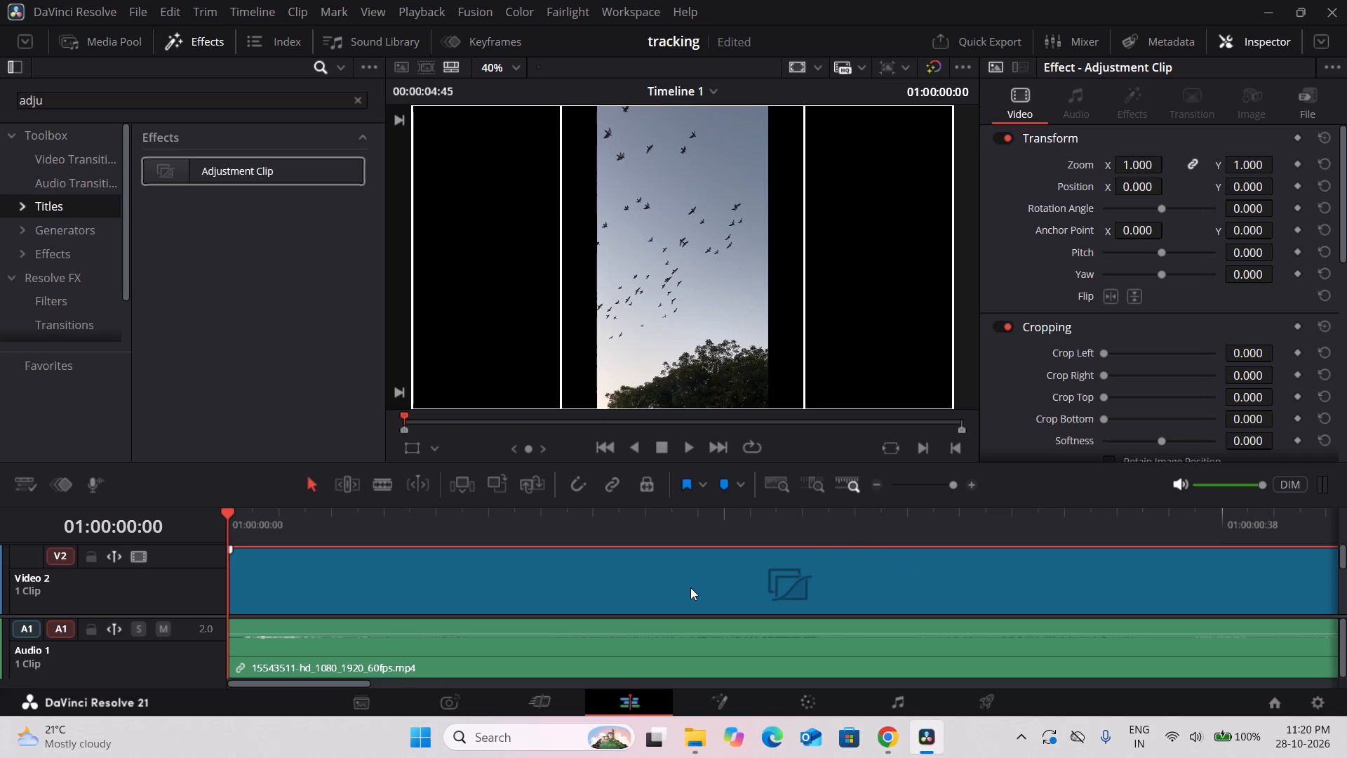
scroll(690, 587, "up", 1)
scroll(612, 607, "down", 1)
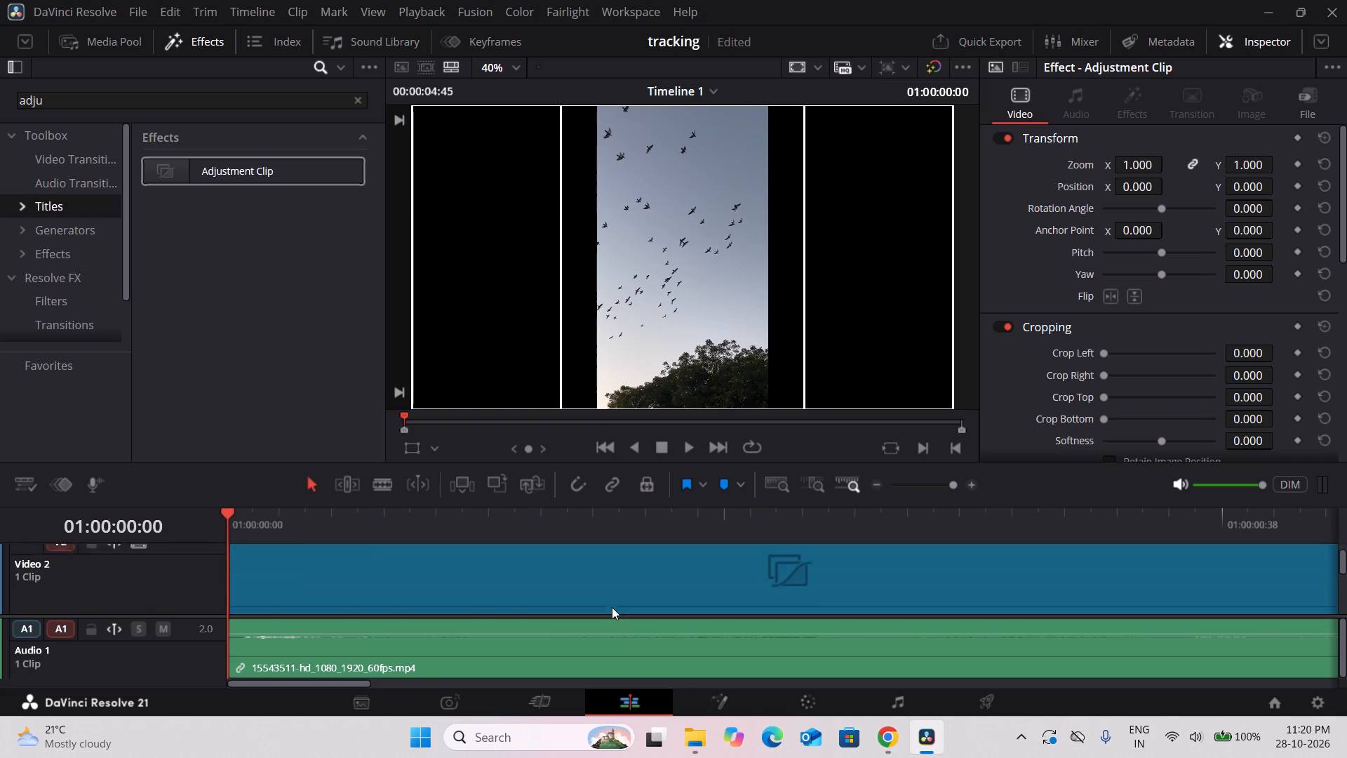
scroll(612, 607, "down", 1)
scroll(744, 588, "left", 1)
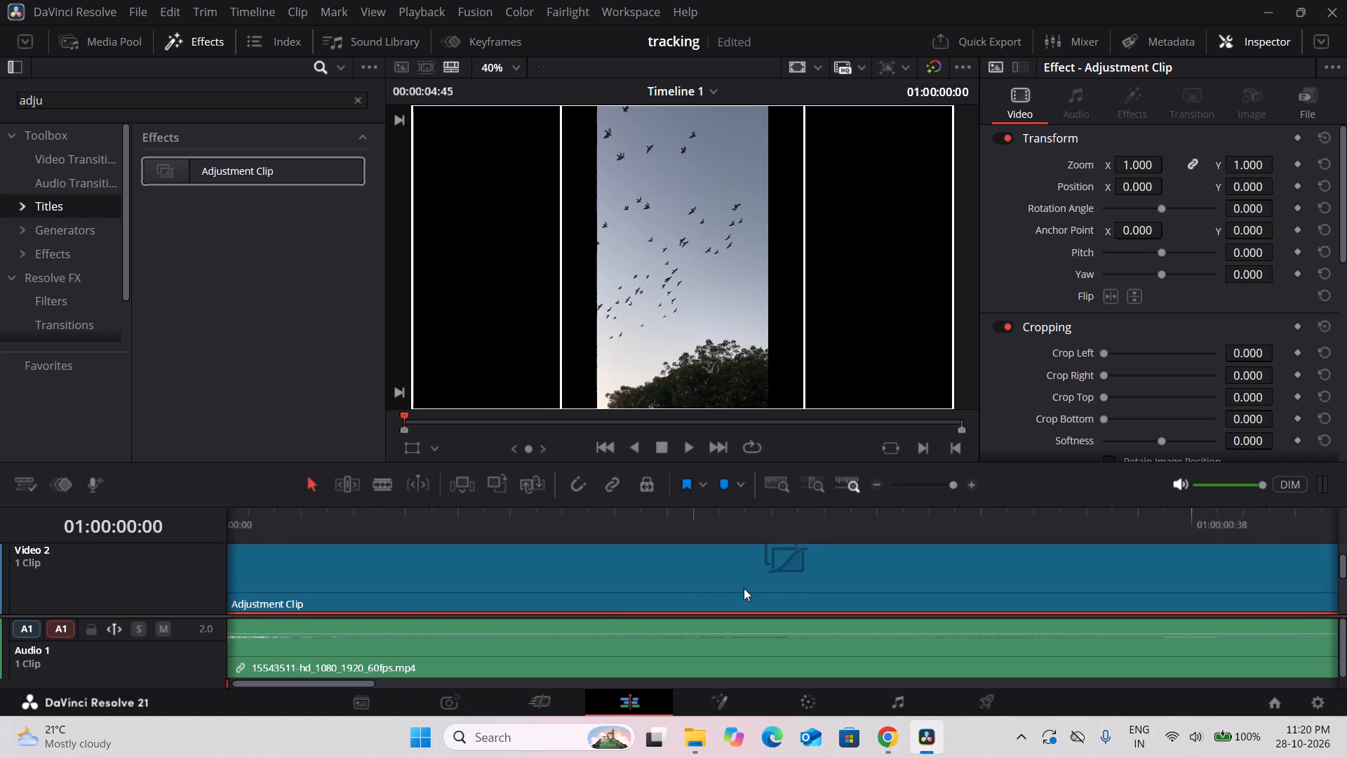
scroll(744, 588, "left", 3)
scroll(744, 588, "down", 1)
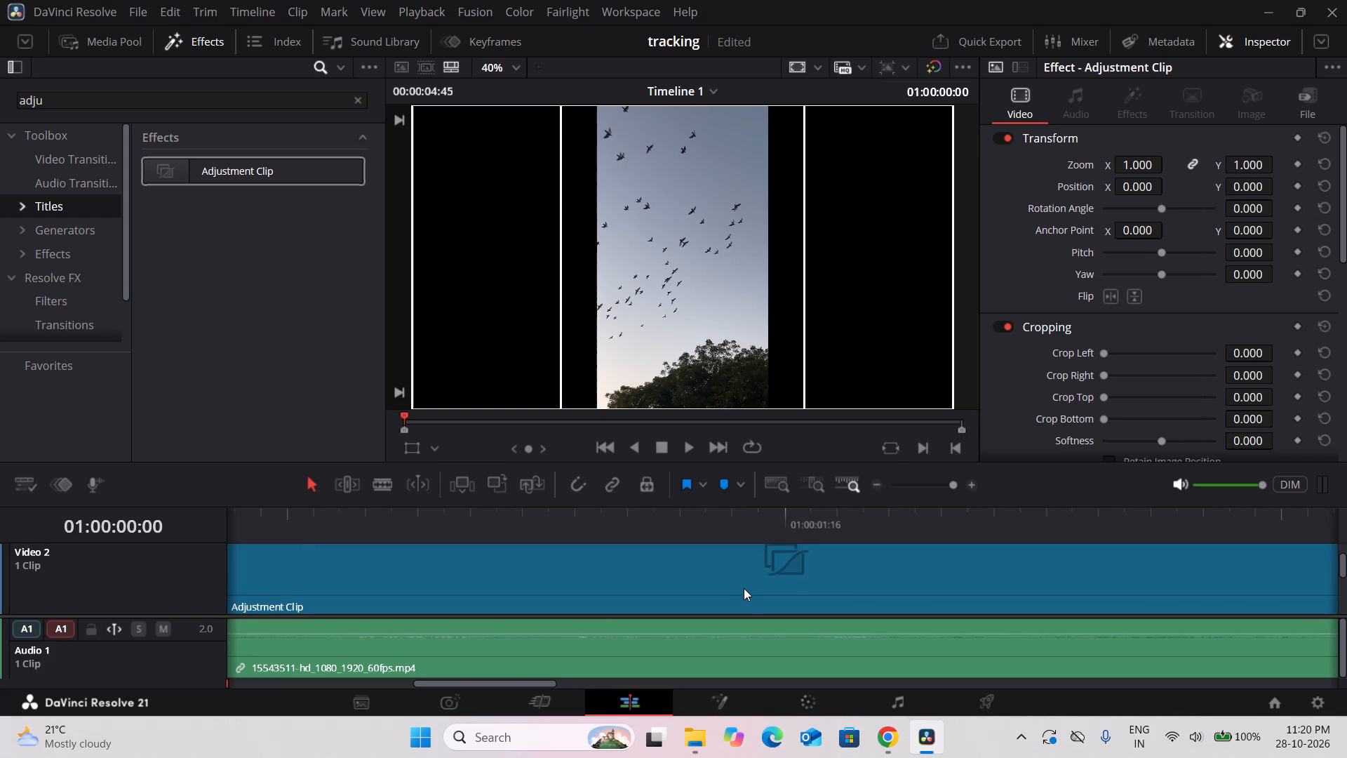
scroll(744, 588, "down", 1)
scroll(744, 588, "right", 1)
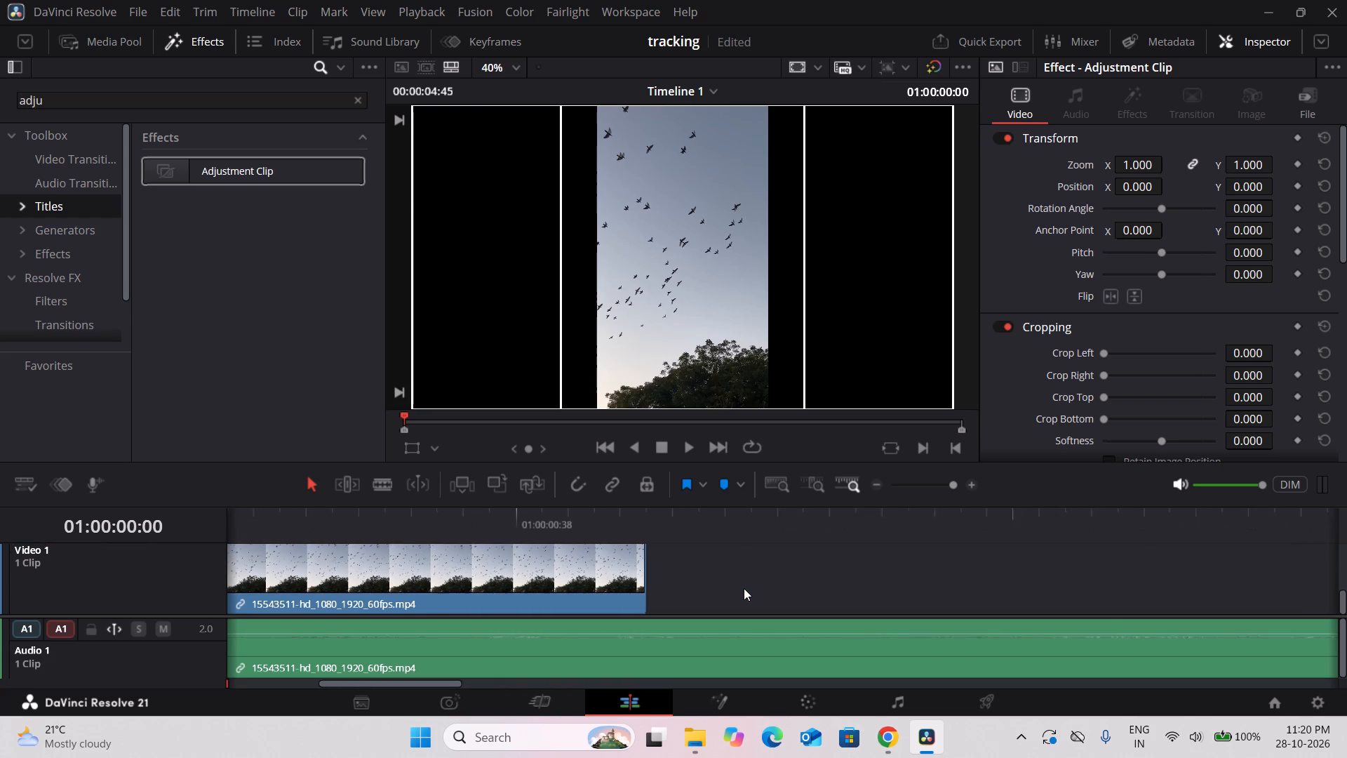
scroll(744, 588, "right", 1)
scroll(744, 588, "up", 1)
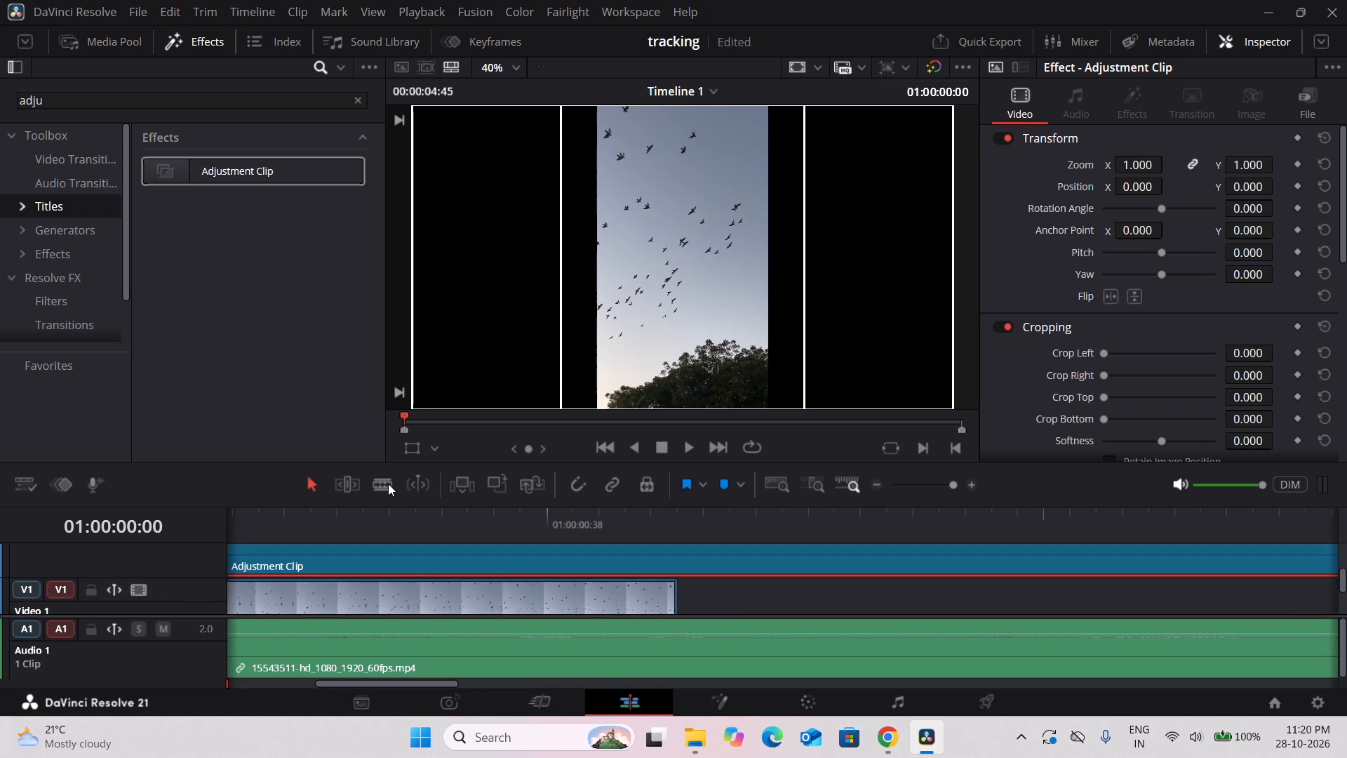
left_click(388, 483)
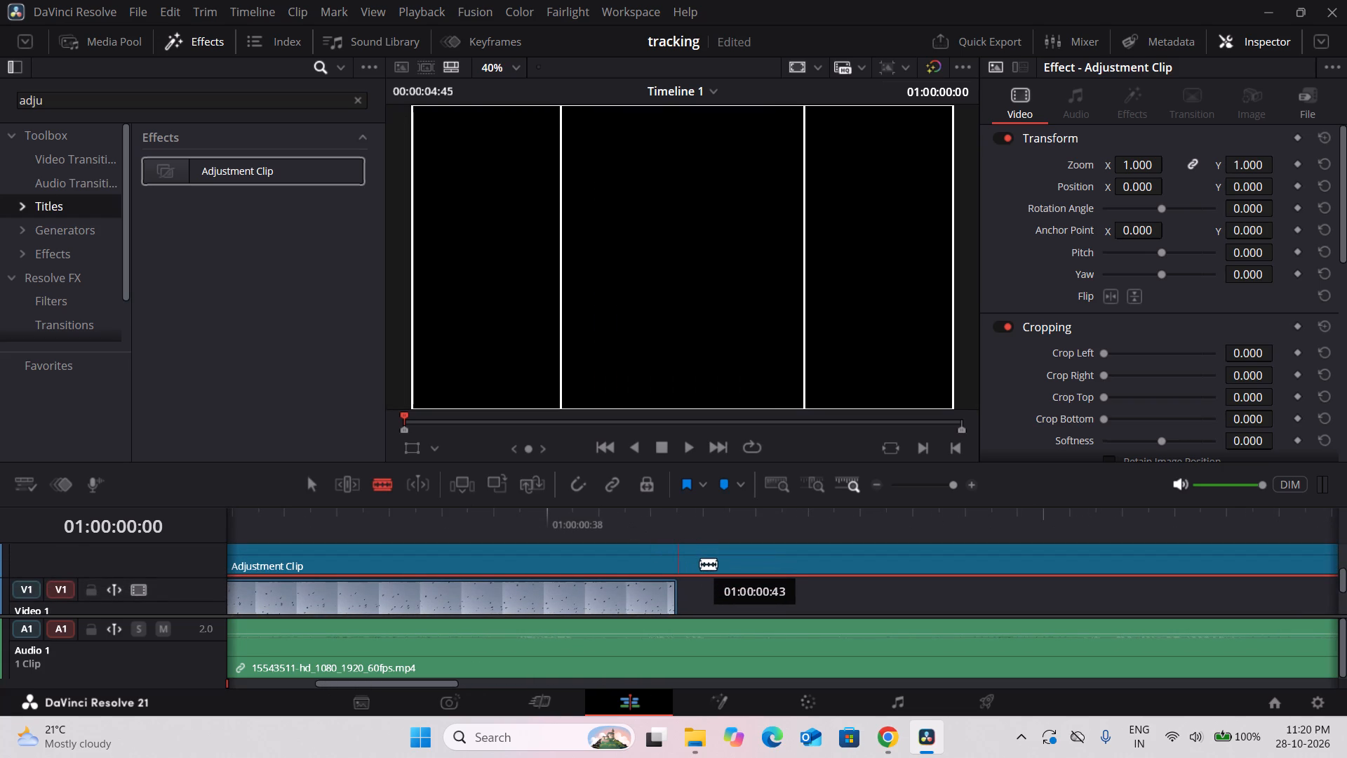
left_click(700, 564)
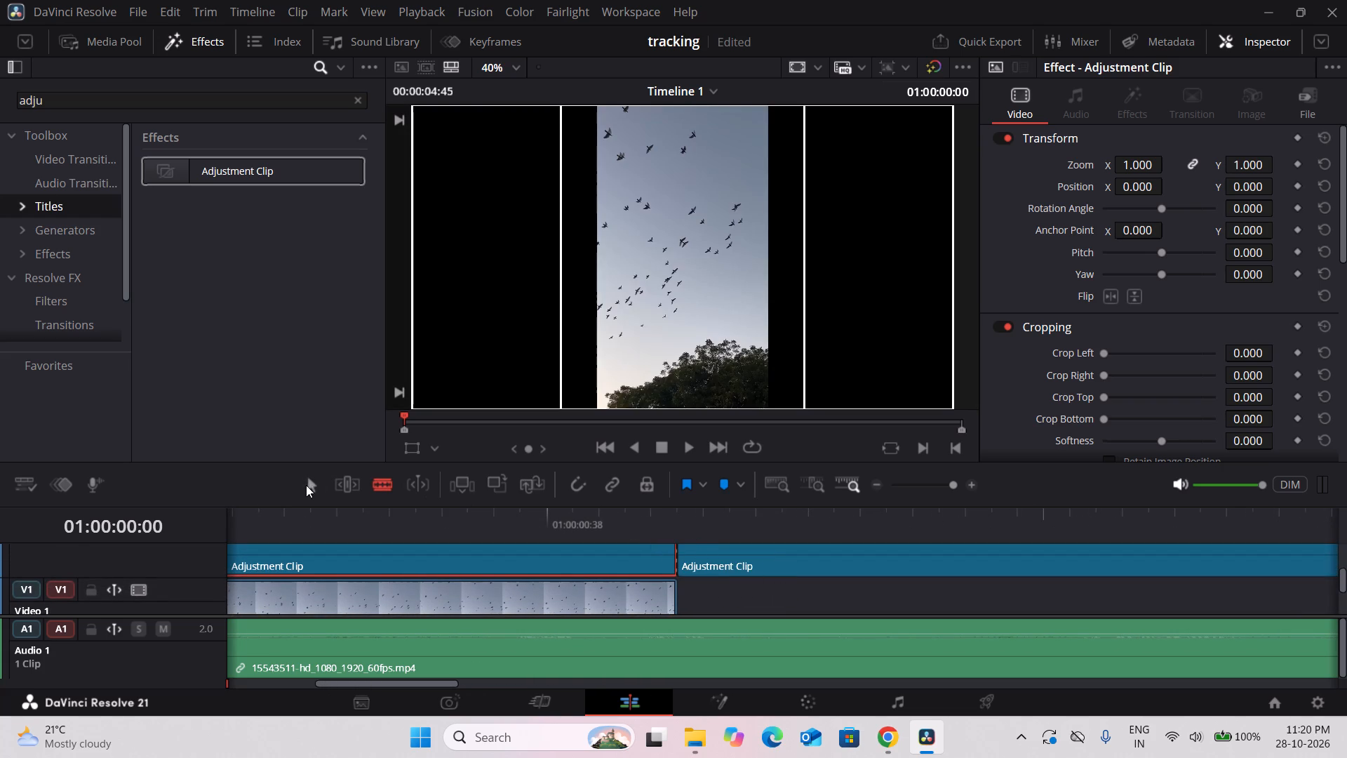
left_click(306, 485)
left_click(731, 557)
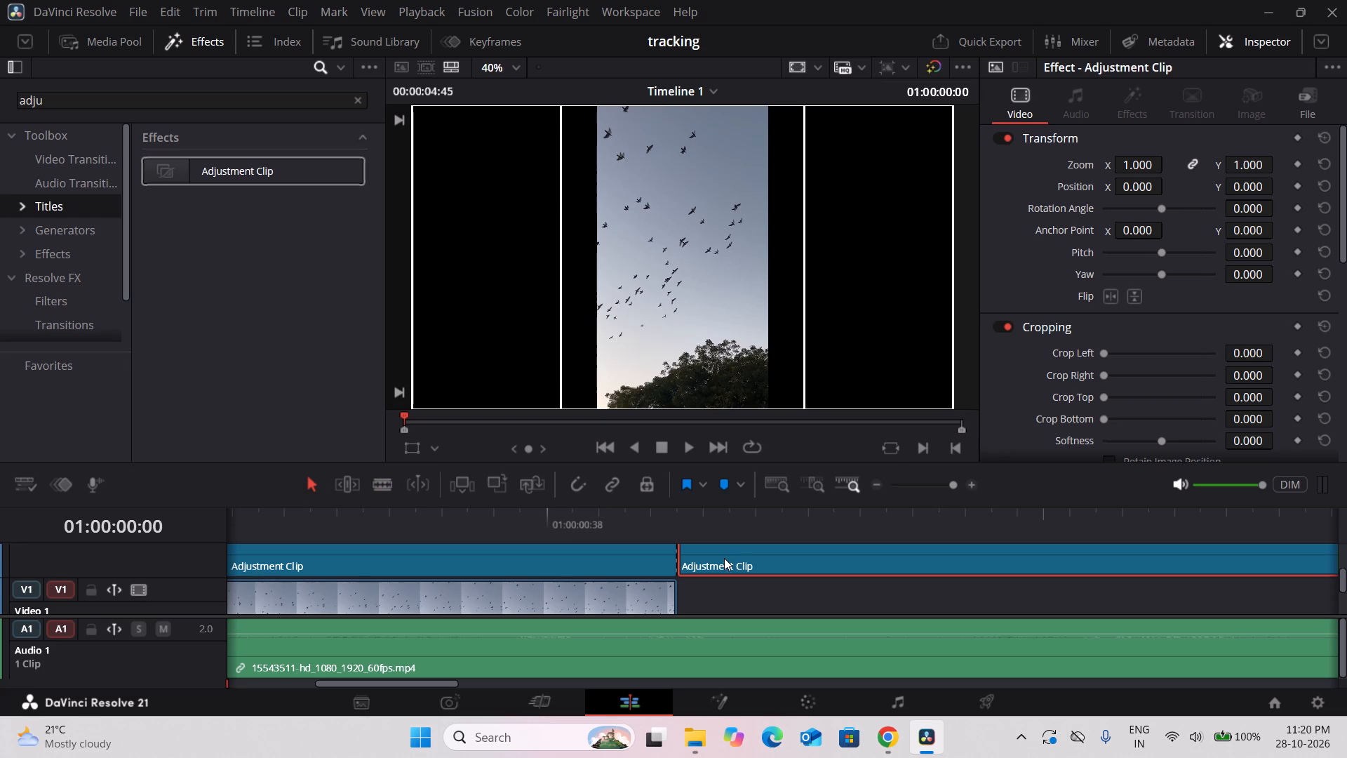
key("Delete")
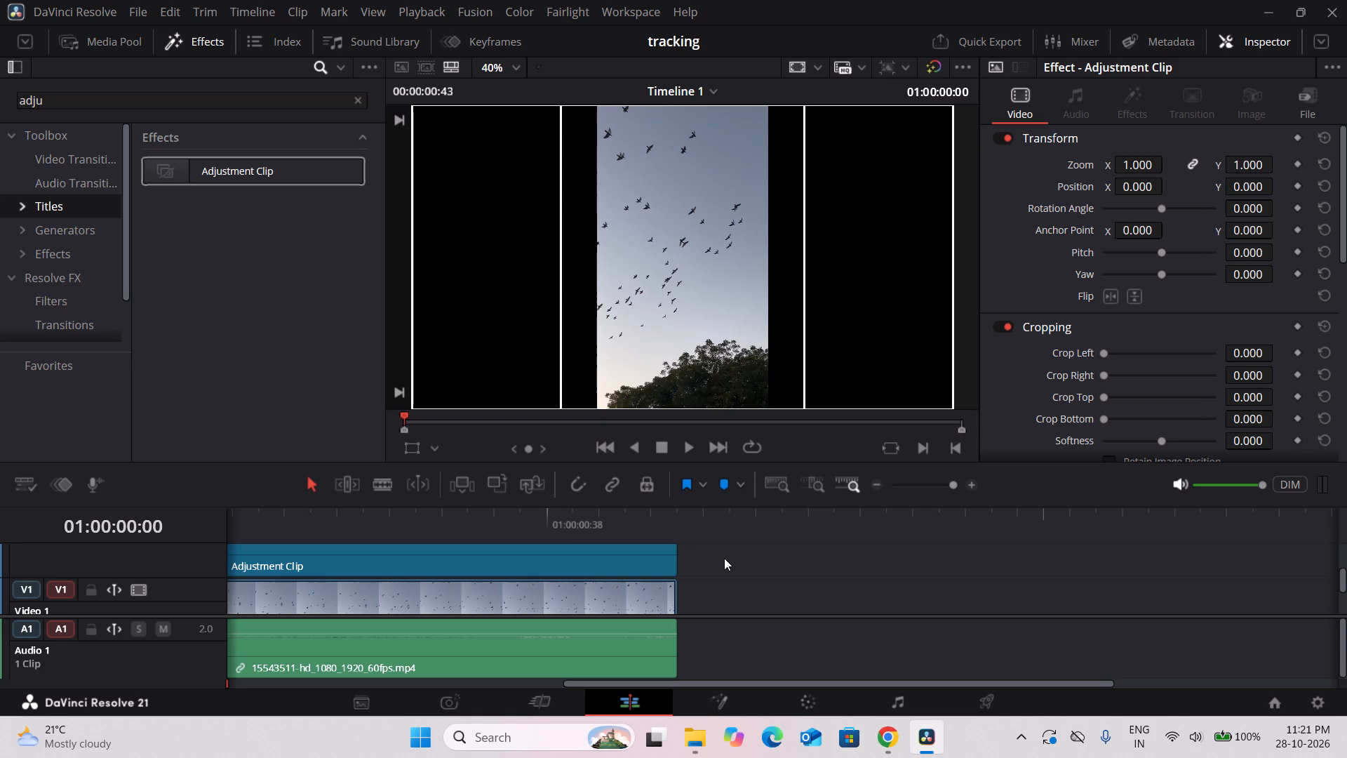
Play back the start of the timeline to preview the bird clip with the adjustment clip above it.
key("r")
scroll(538, 619, "right", 7)
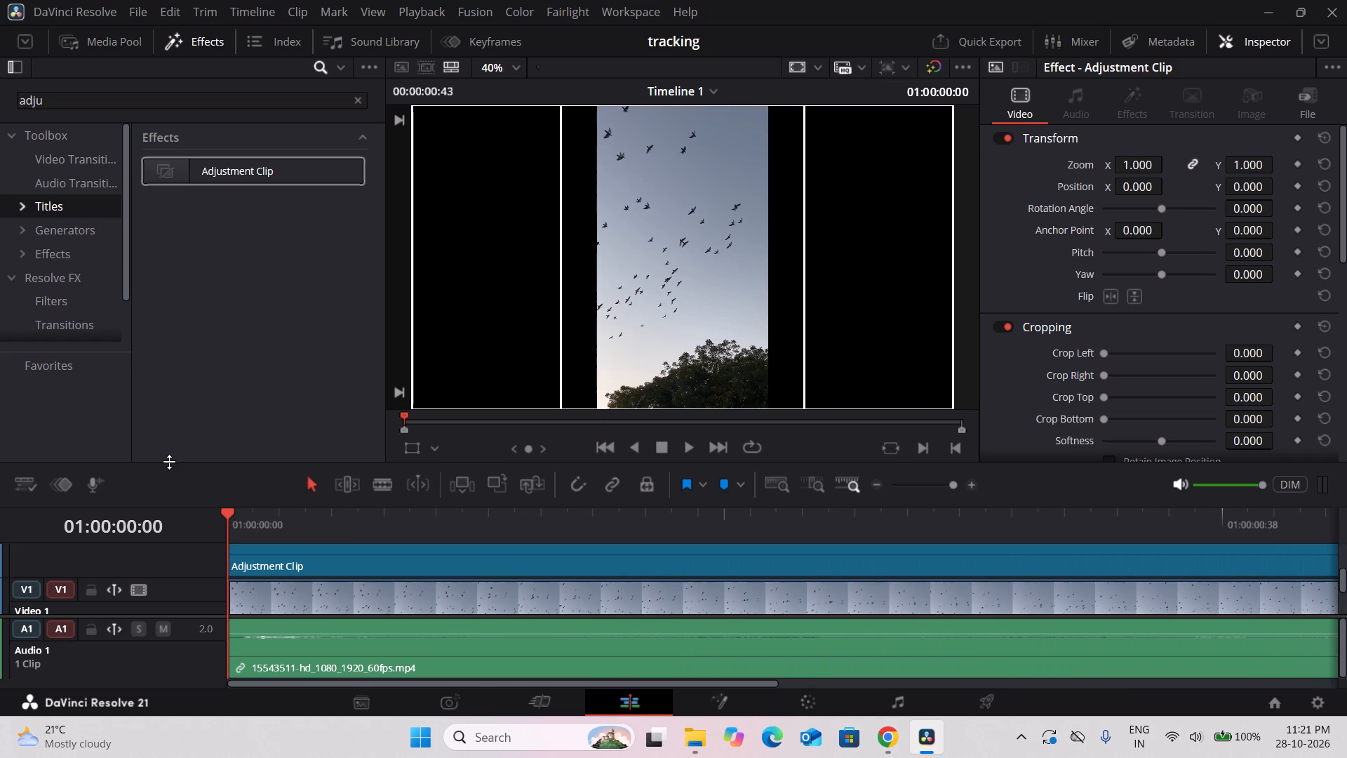
key("space")
key("space")
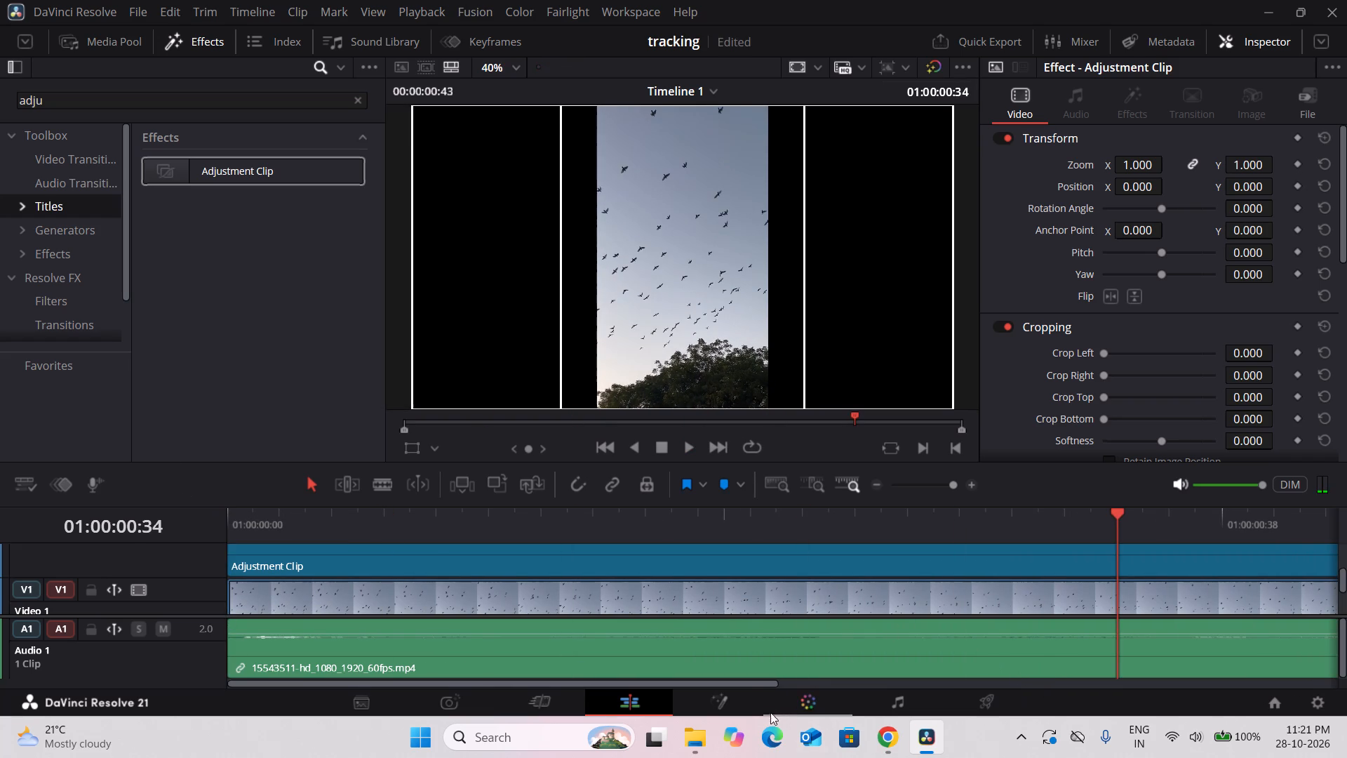
Switch to Chrome and watch how the YouTube tutorial shortens and positions the adjustment clip and opens its context options.
left_click(886, 752)
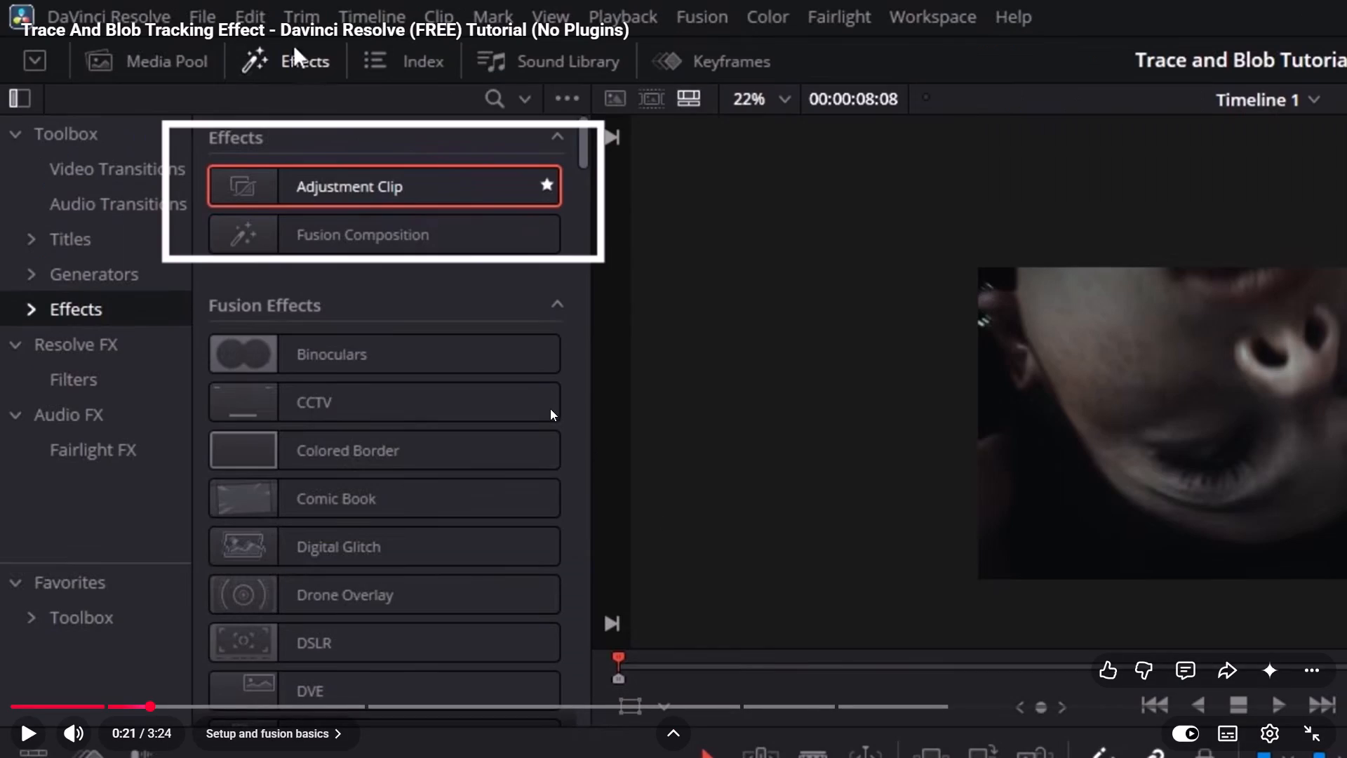
left_click(556, 317)
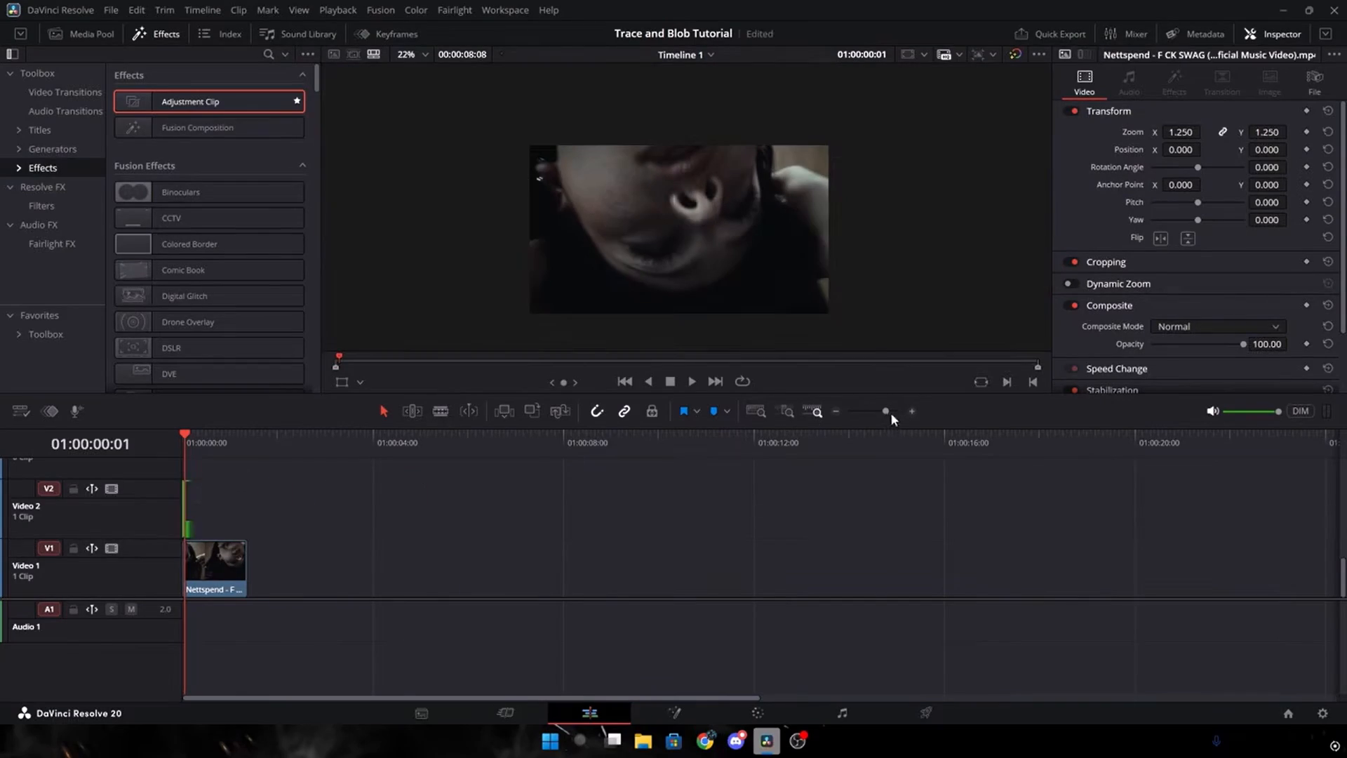
key("space")
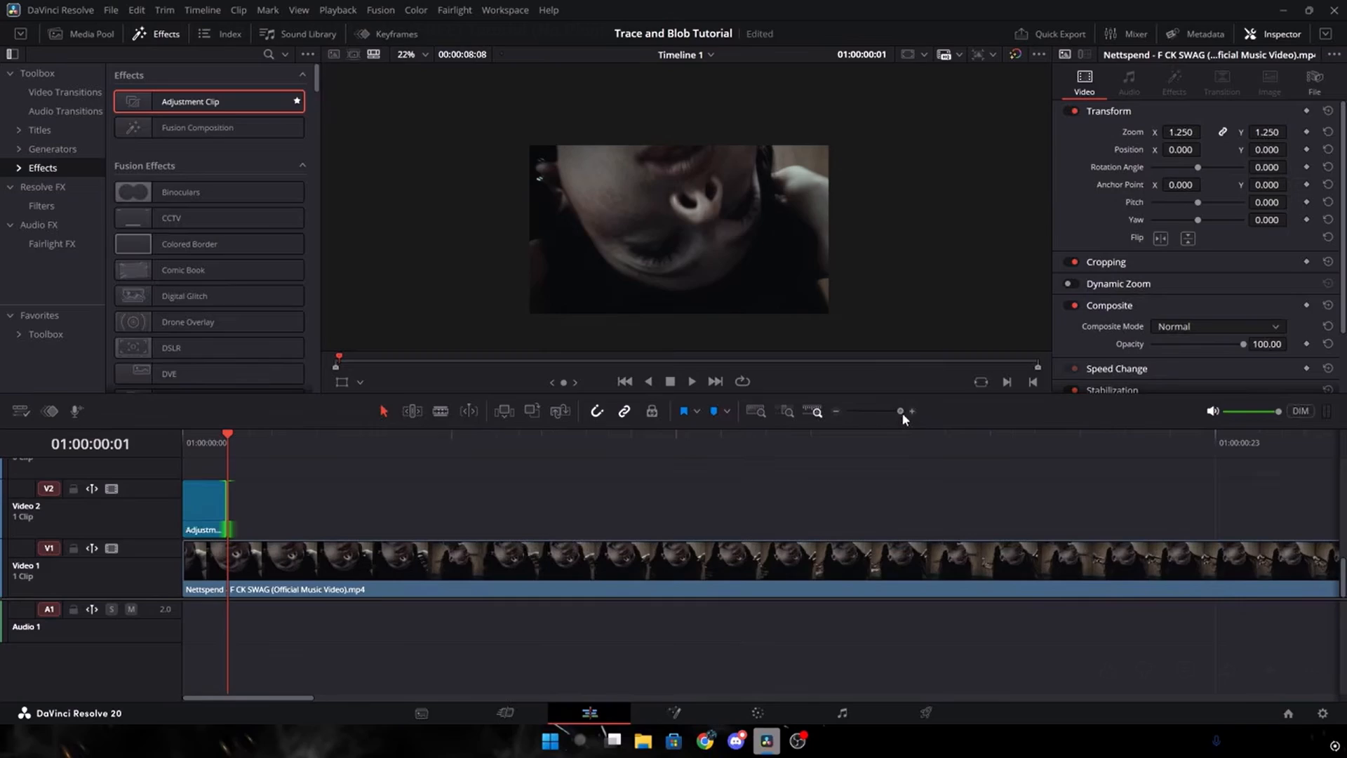
key("space")
key("space")
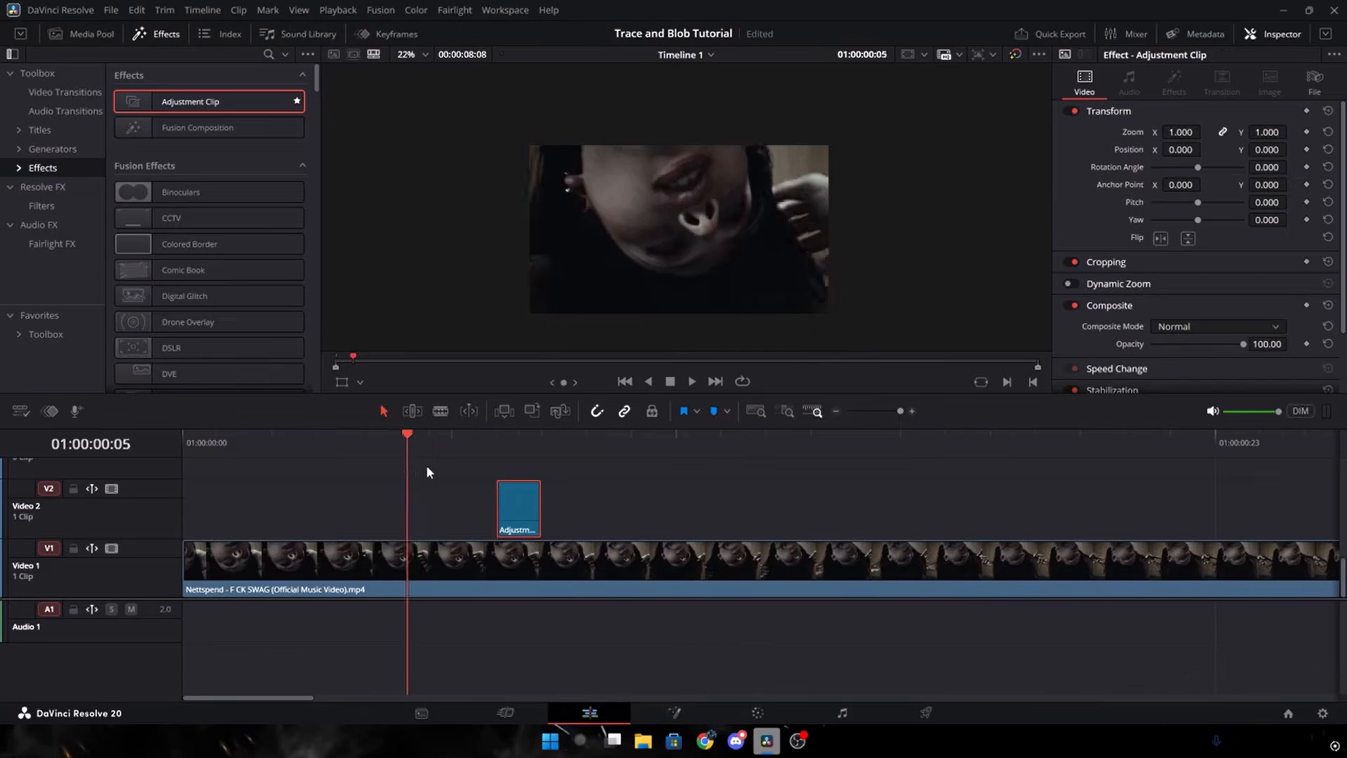
key("space")
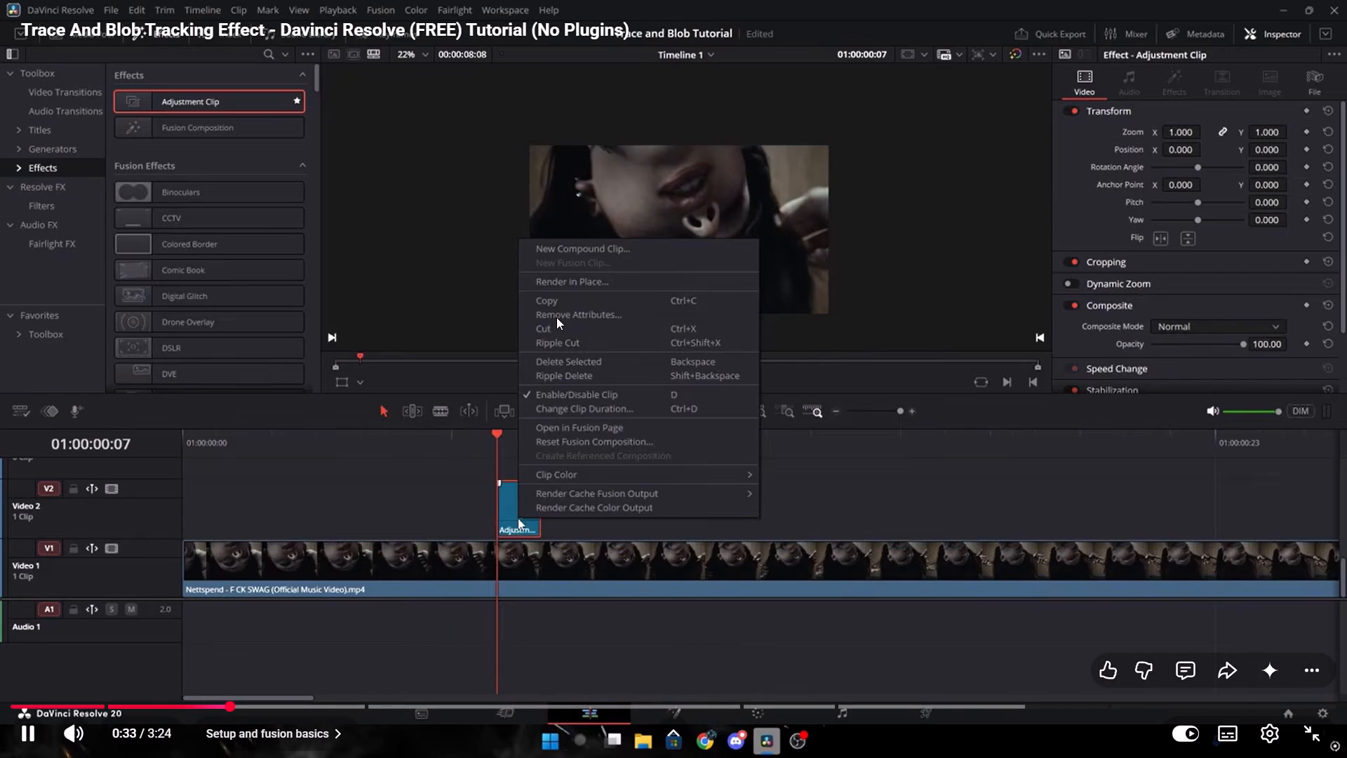
key("space")
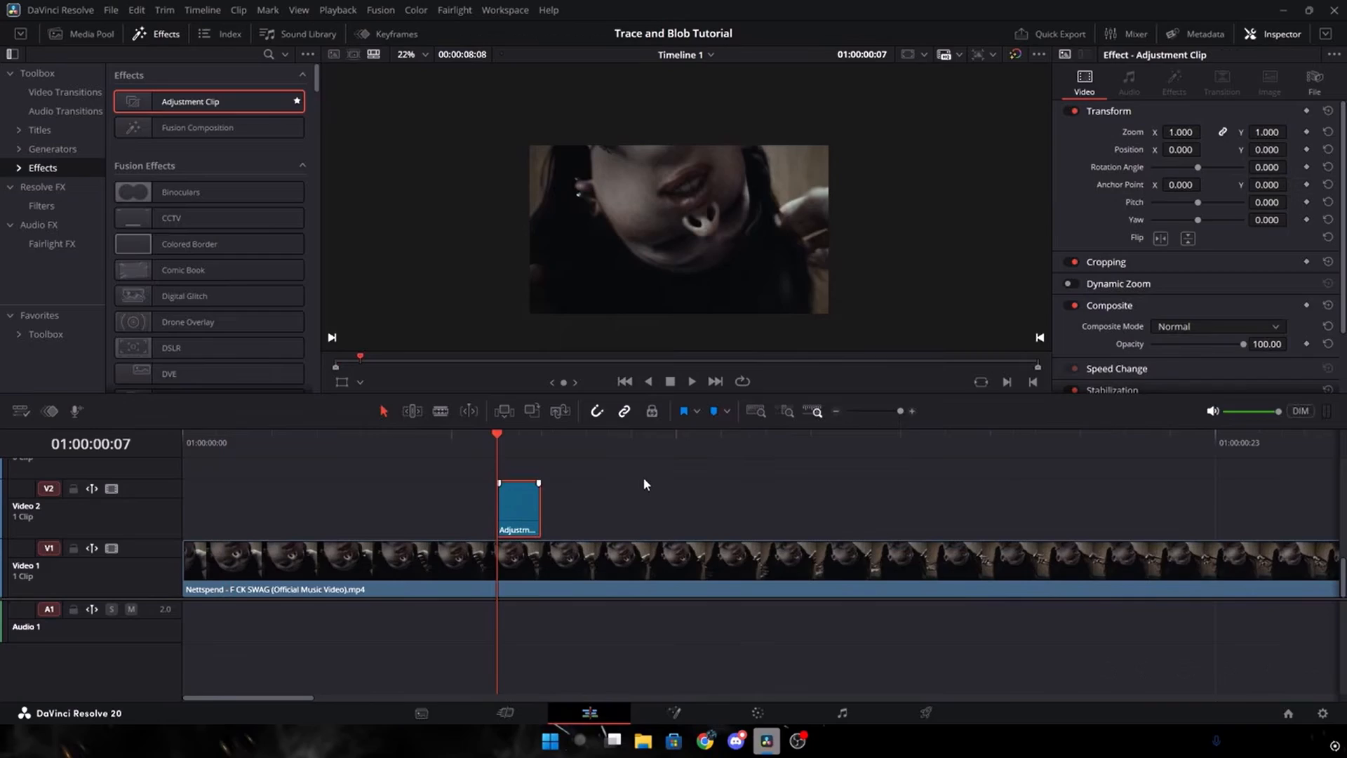
Watch the tutorial's Fusion node setup up to the rectangle mask, and rewind to the adjustment clip's context options at 0:34.
left_click(519, 307)
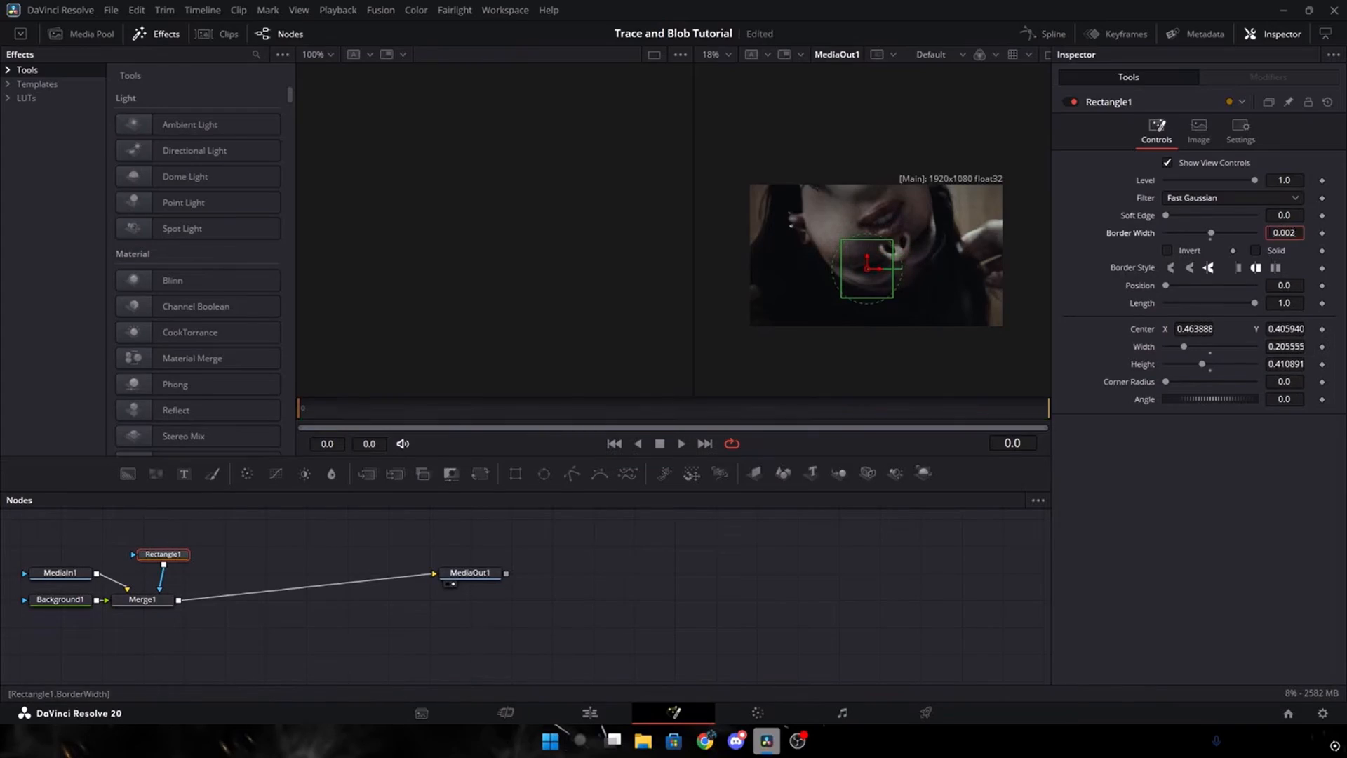
key("space")
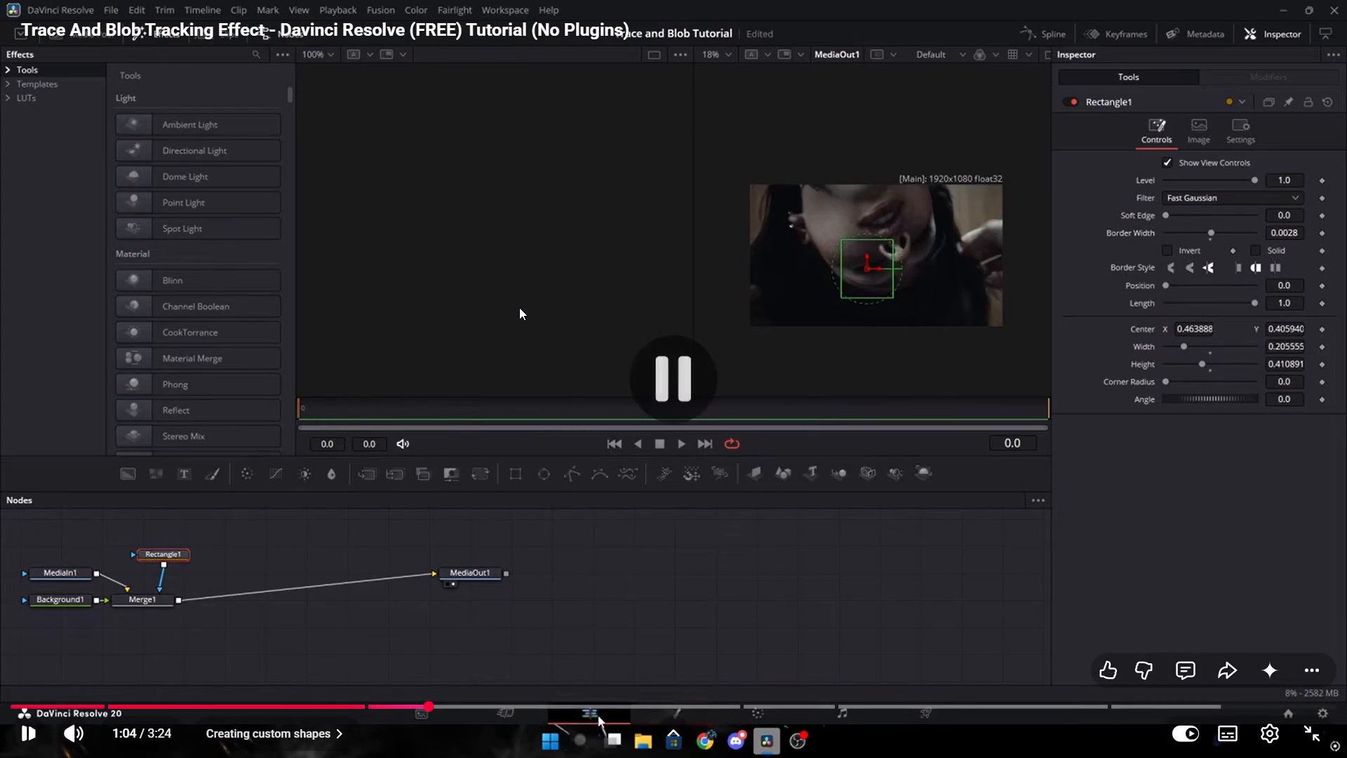
key("Left")
key("Left")
key("Left")
key("Left")
key("Left")
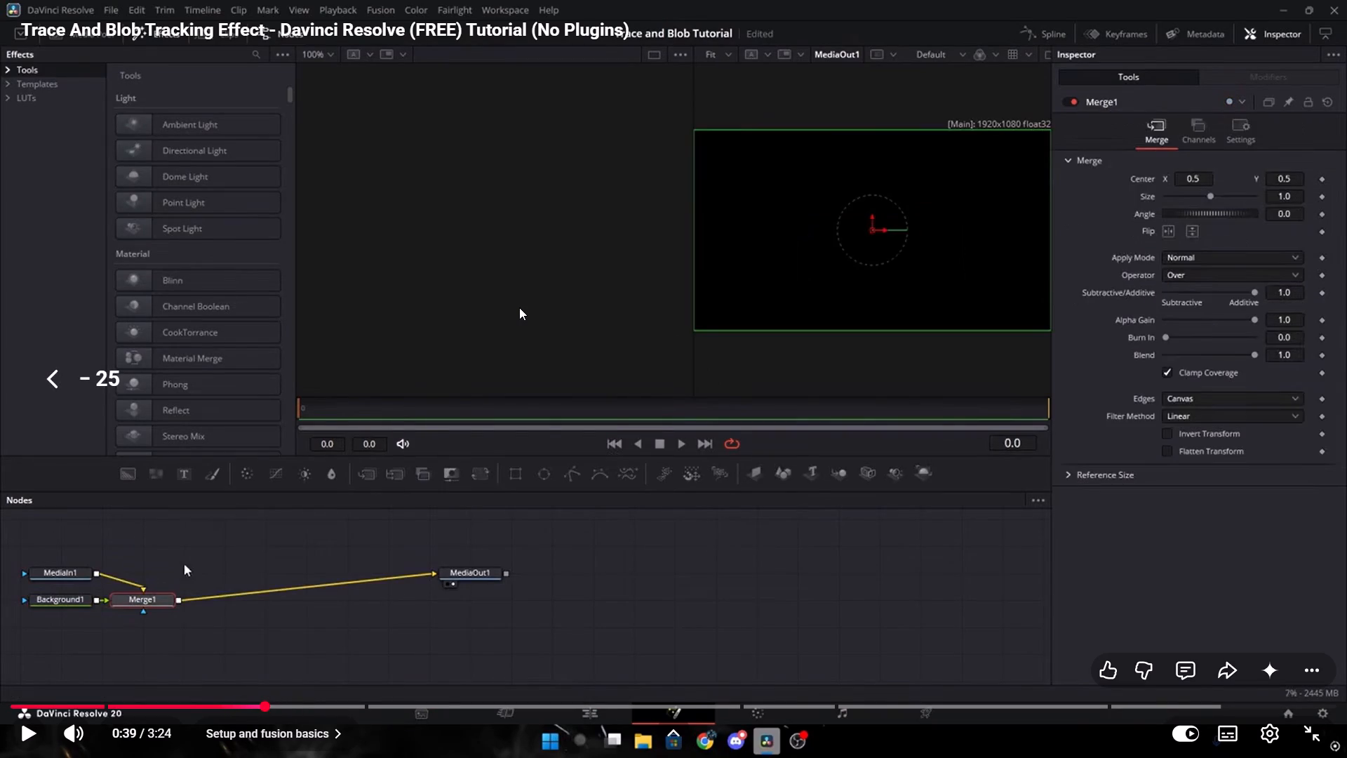
key("Left")
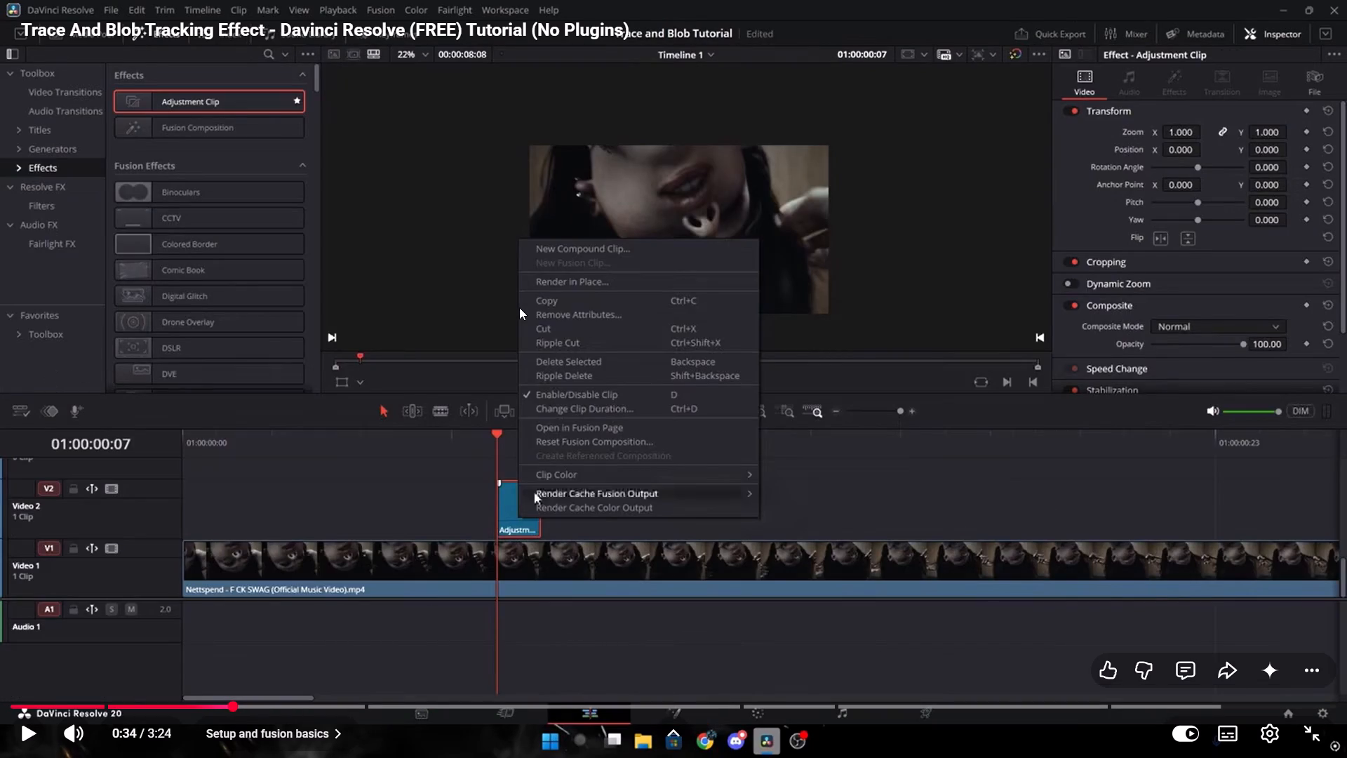
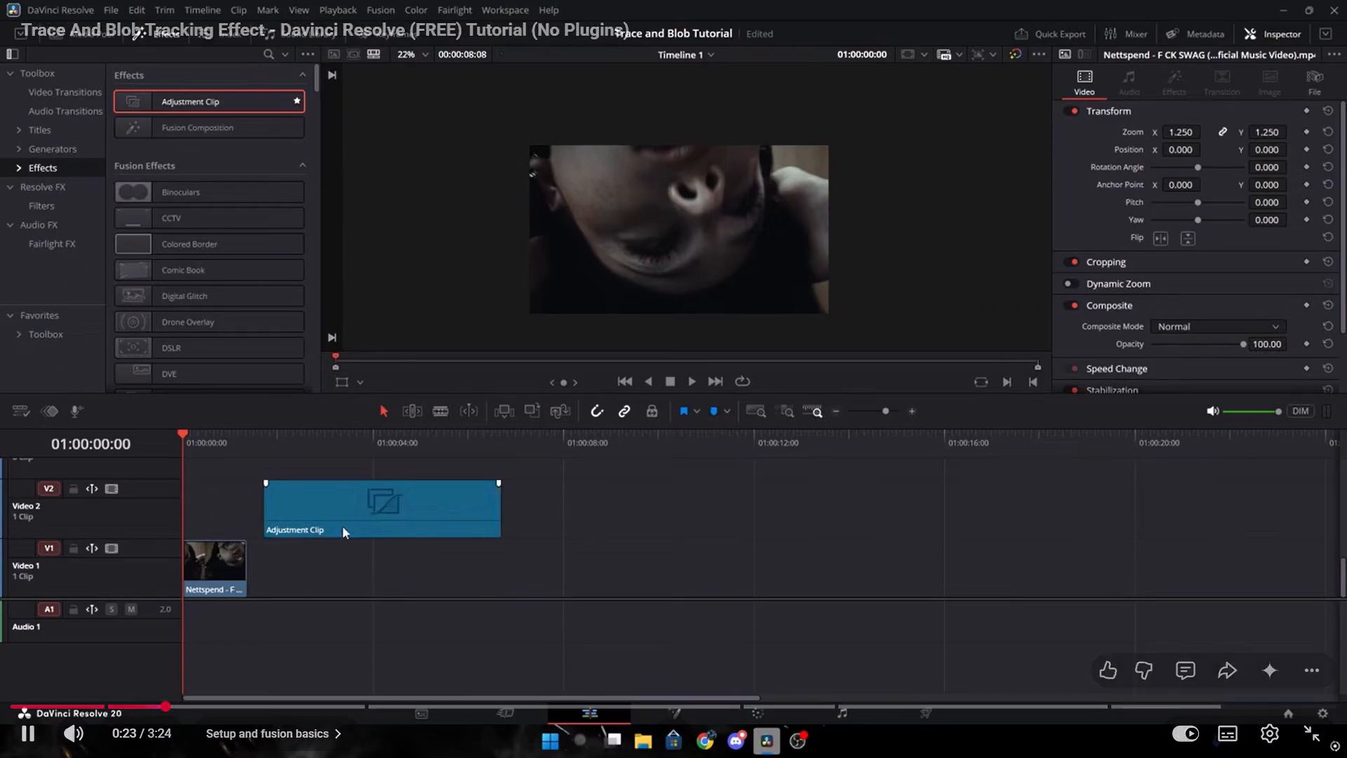
Rewatch the tutorial from 0:10 to 0:33, examining how the adjustment clip is added, shortened and positioned above the video clip.
key("space")
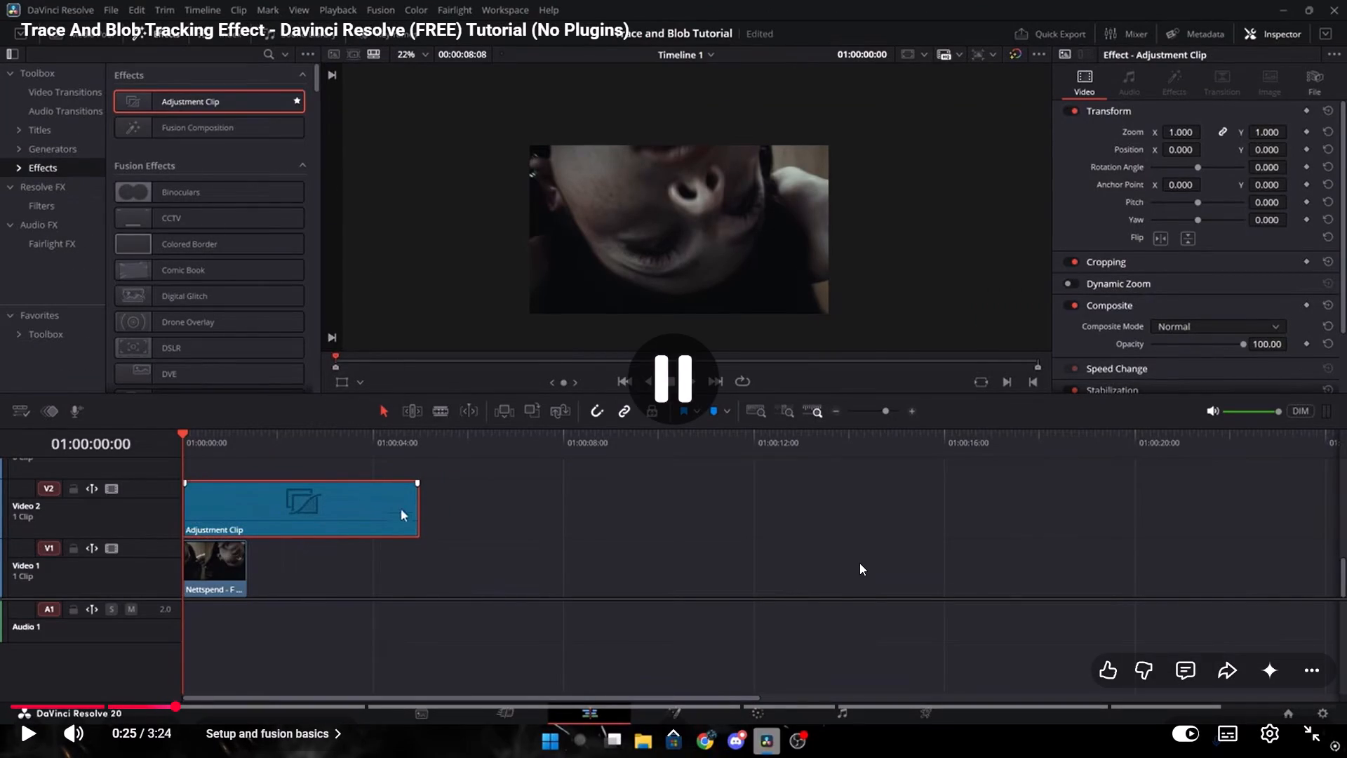
key("space")
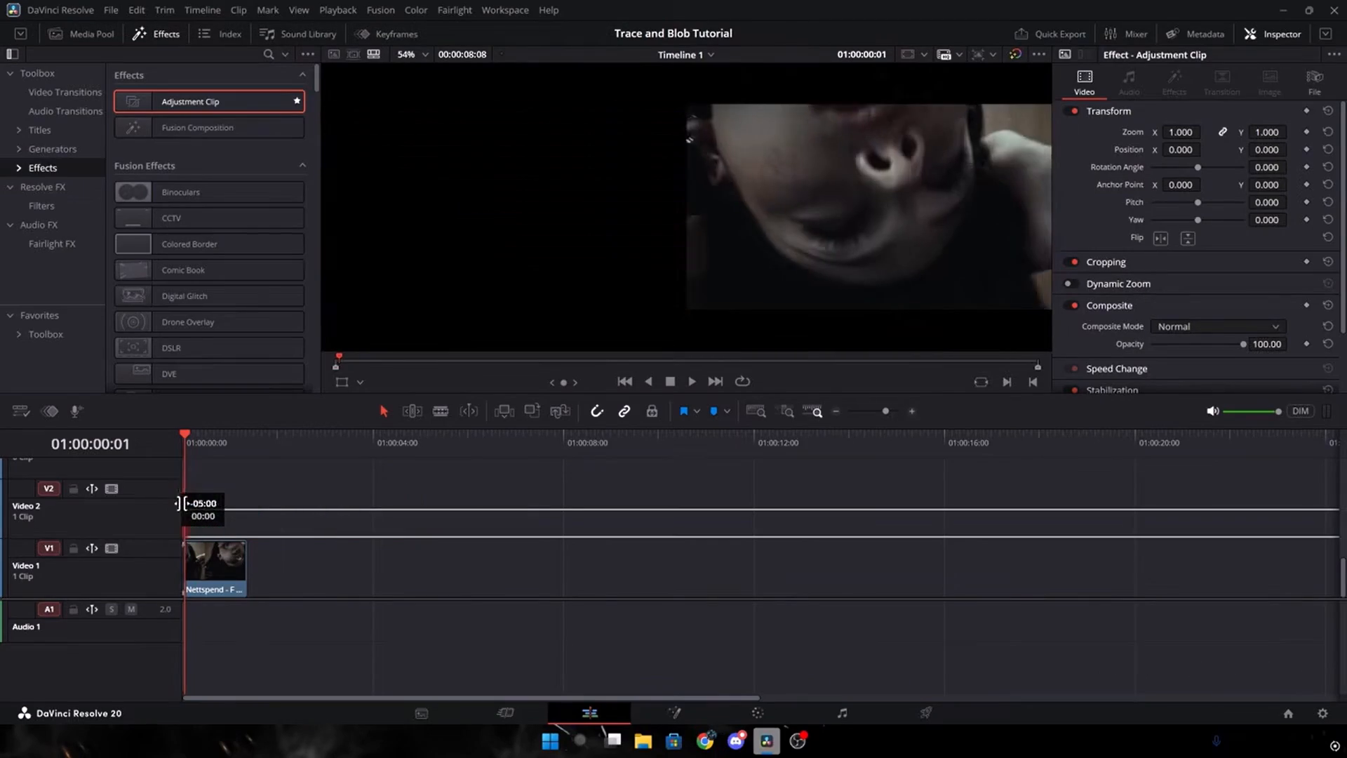
key("space")
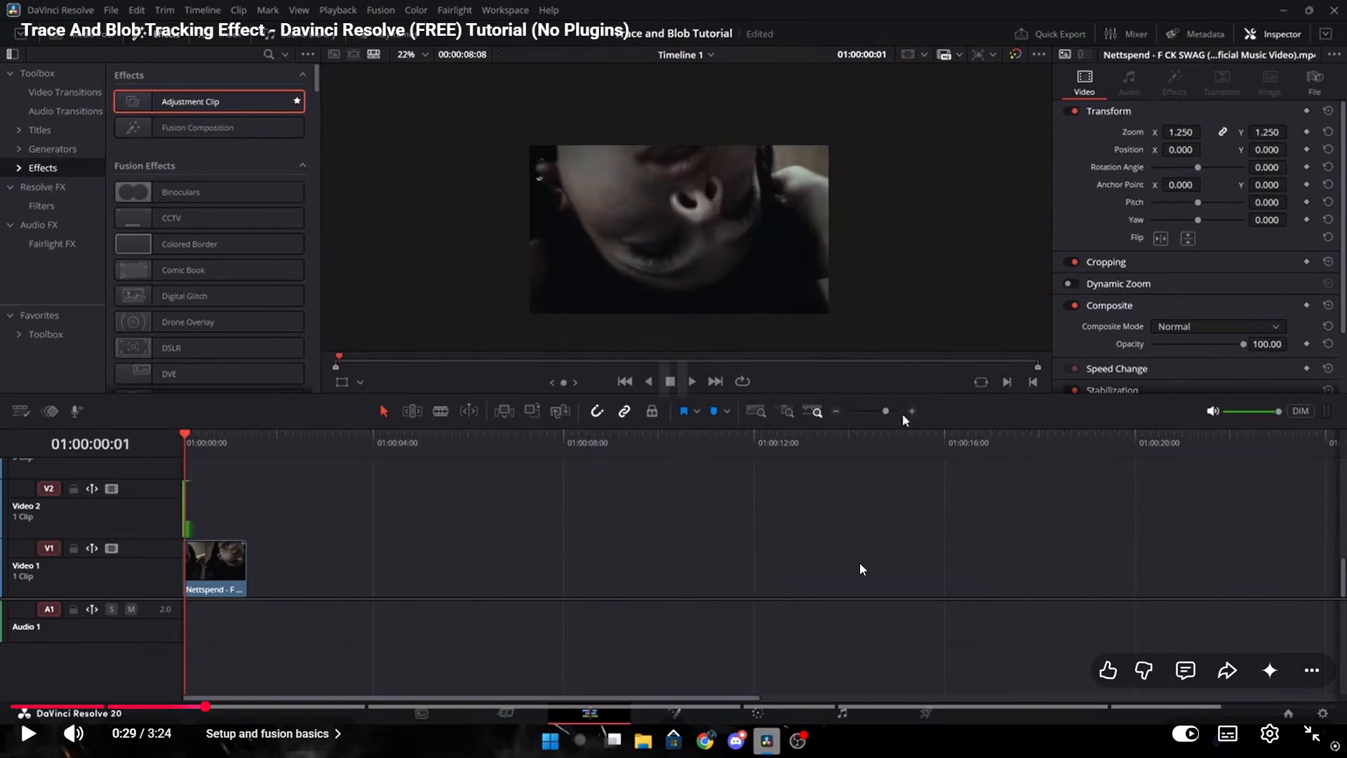
key("space")
key("Left")
key("Left")
key("Left")
key("Left")
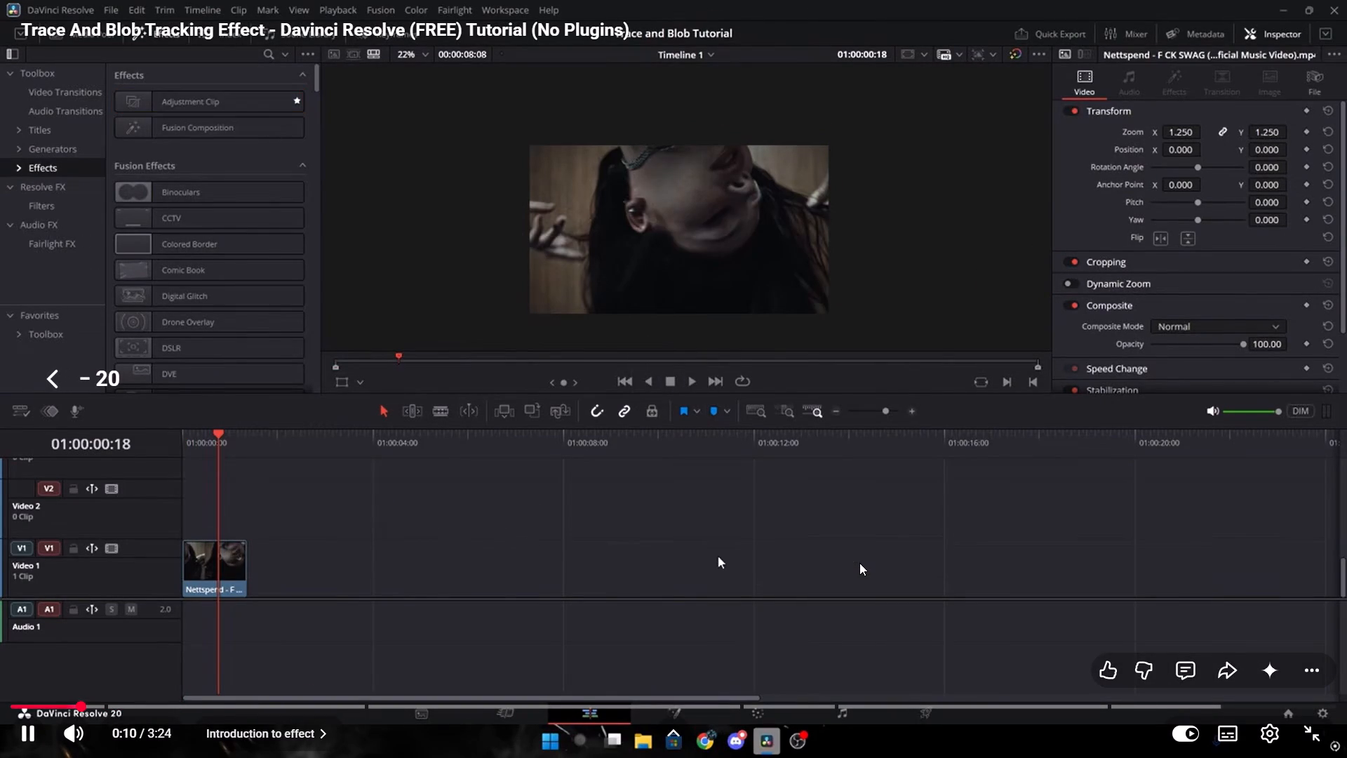
key("space")
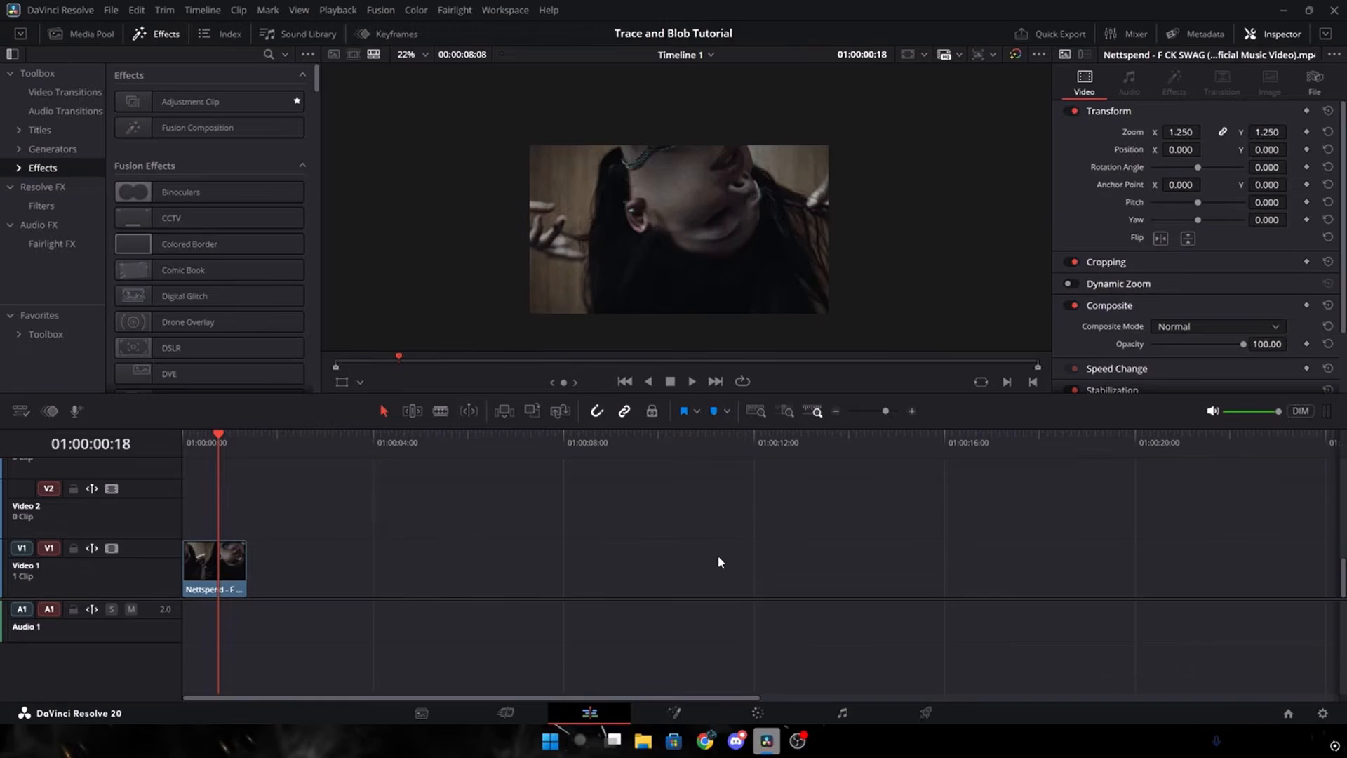
key("space")
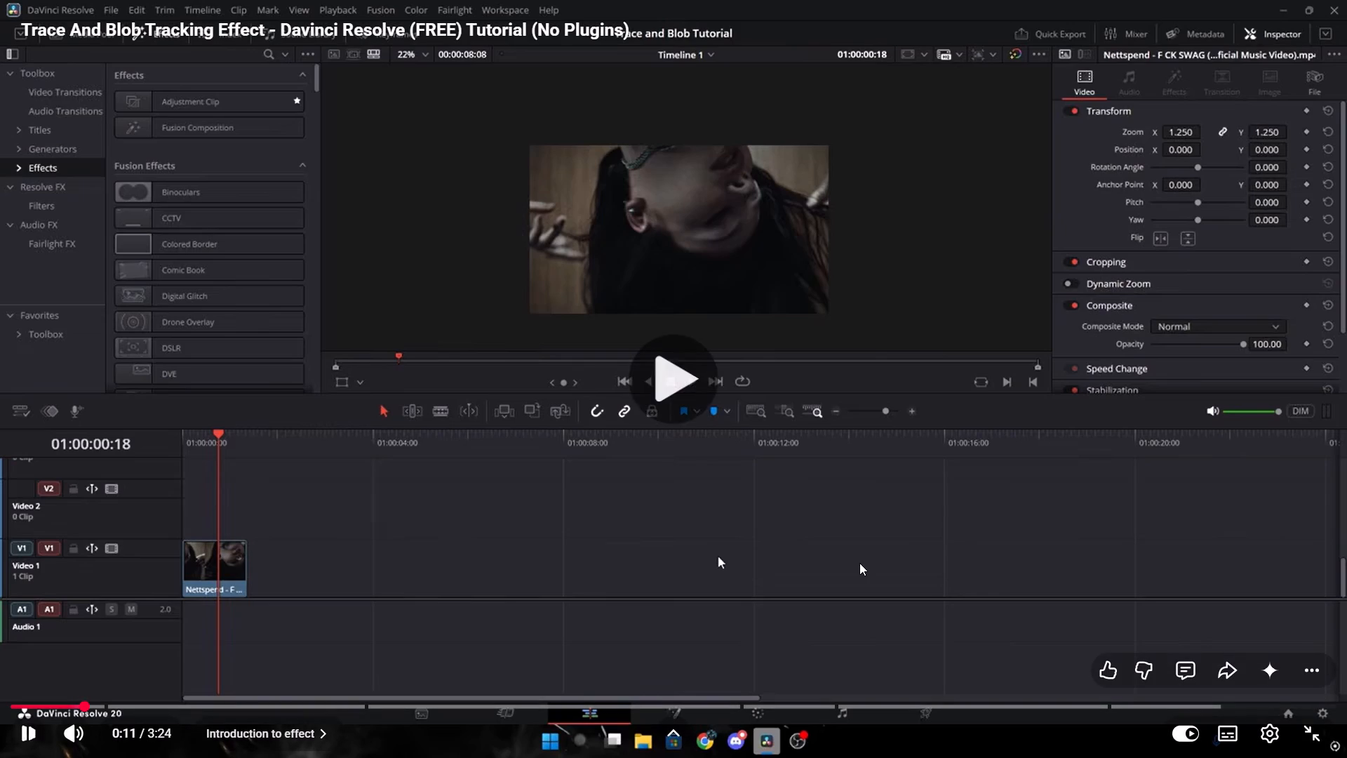
key("space")
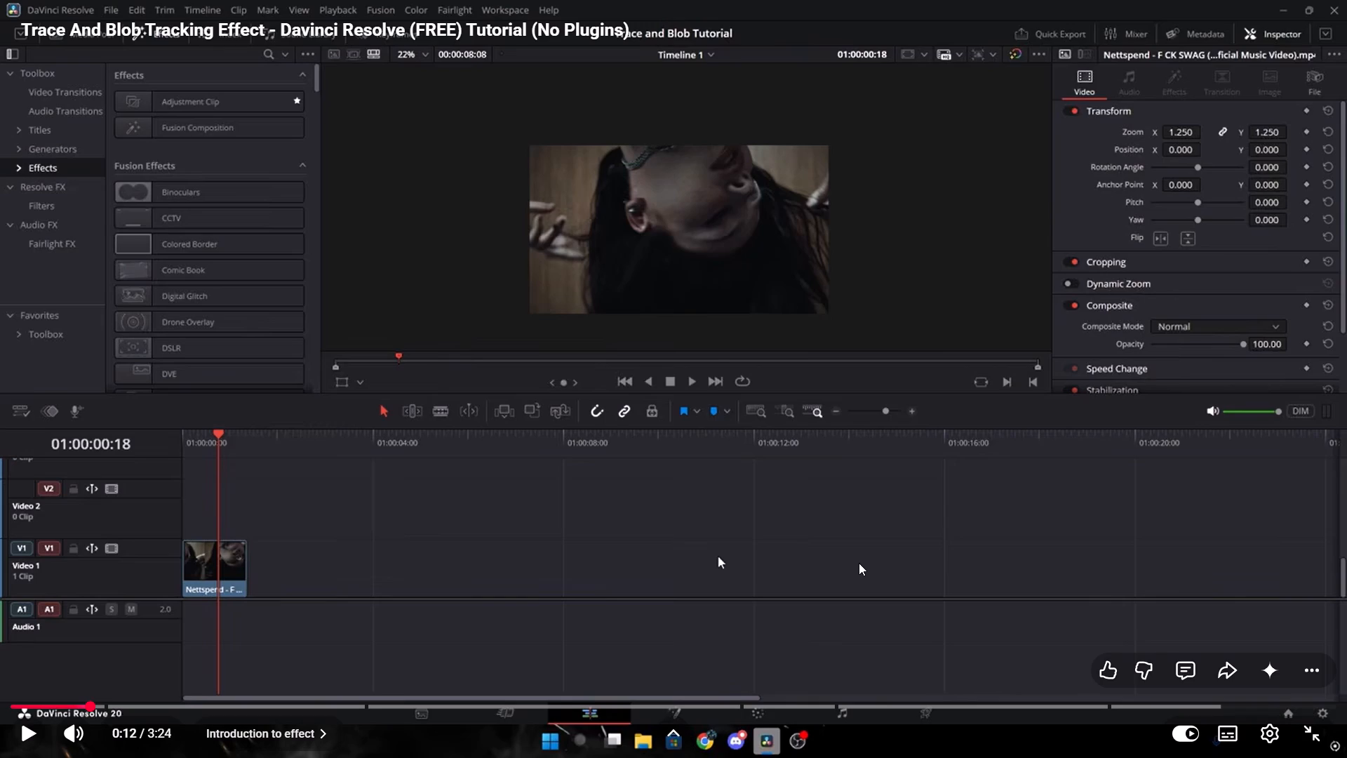
key("space")
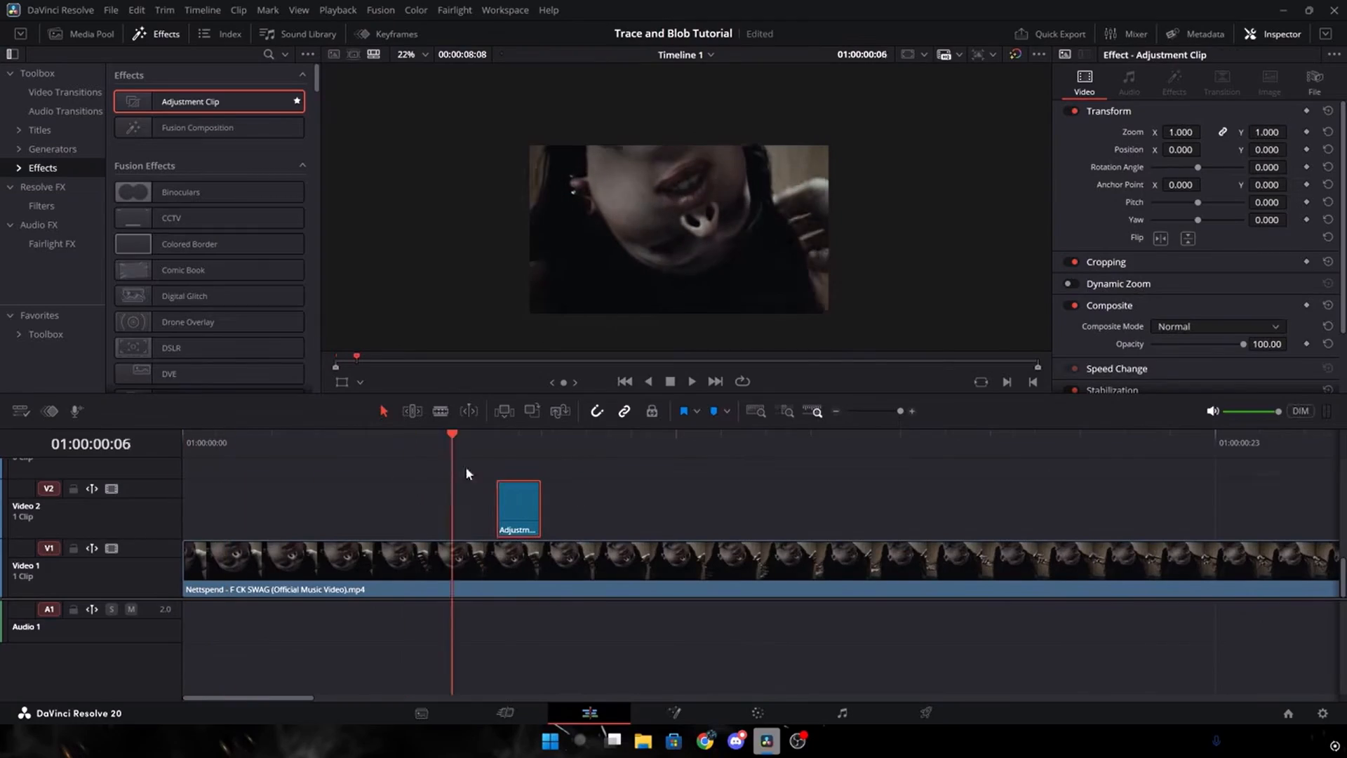
key("space")
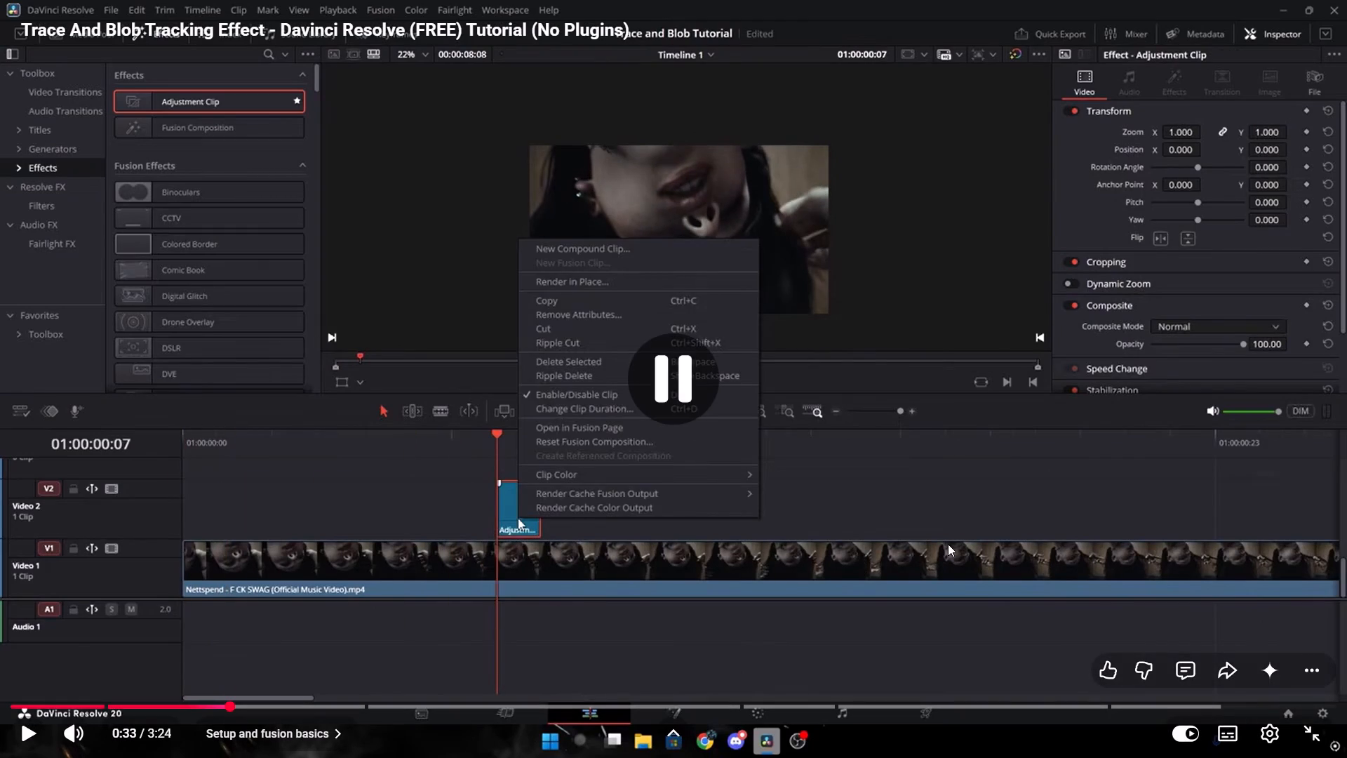
Switch to DaVinci Resolve, shorten the adjustment clip from its end and move it later in time onto Video 3.
left_click(923, 747)
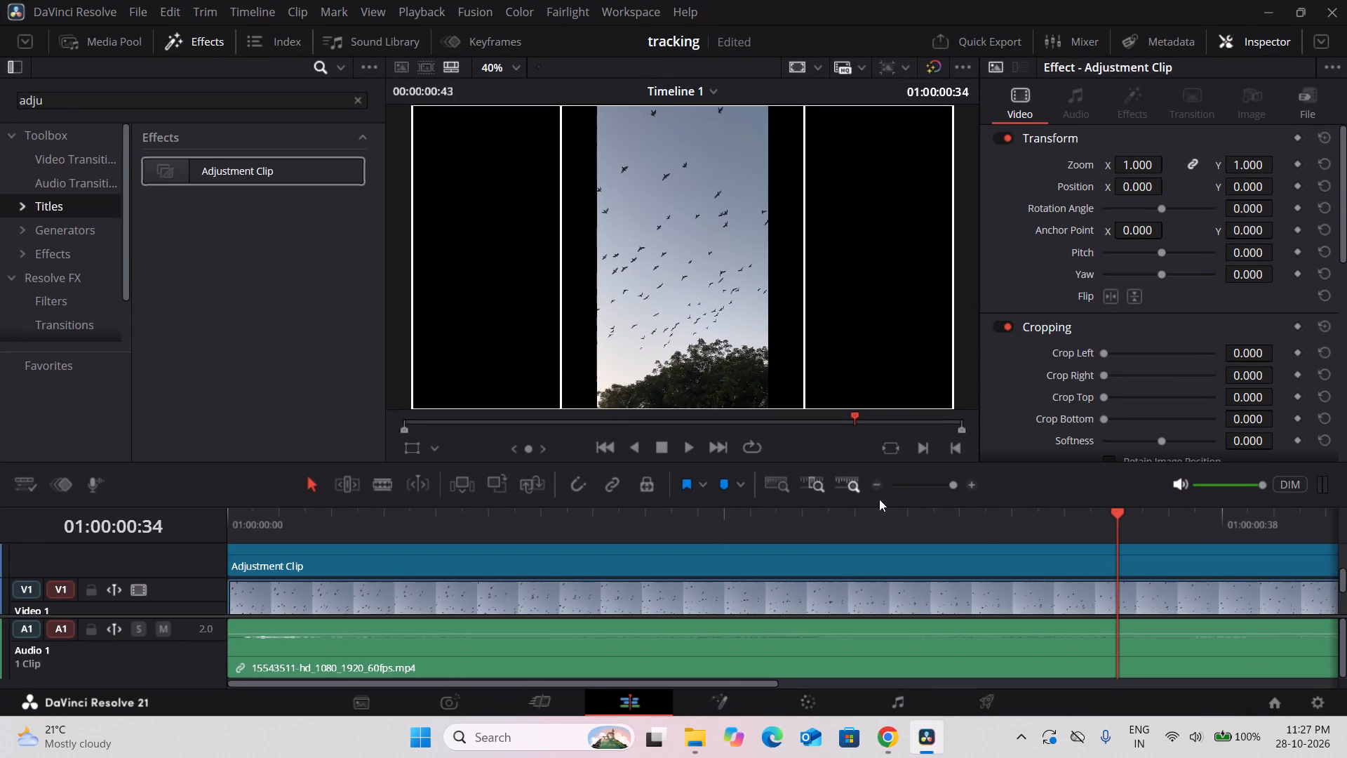
left_click(1337, 582)
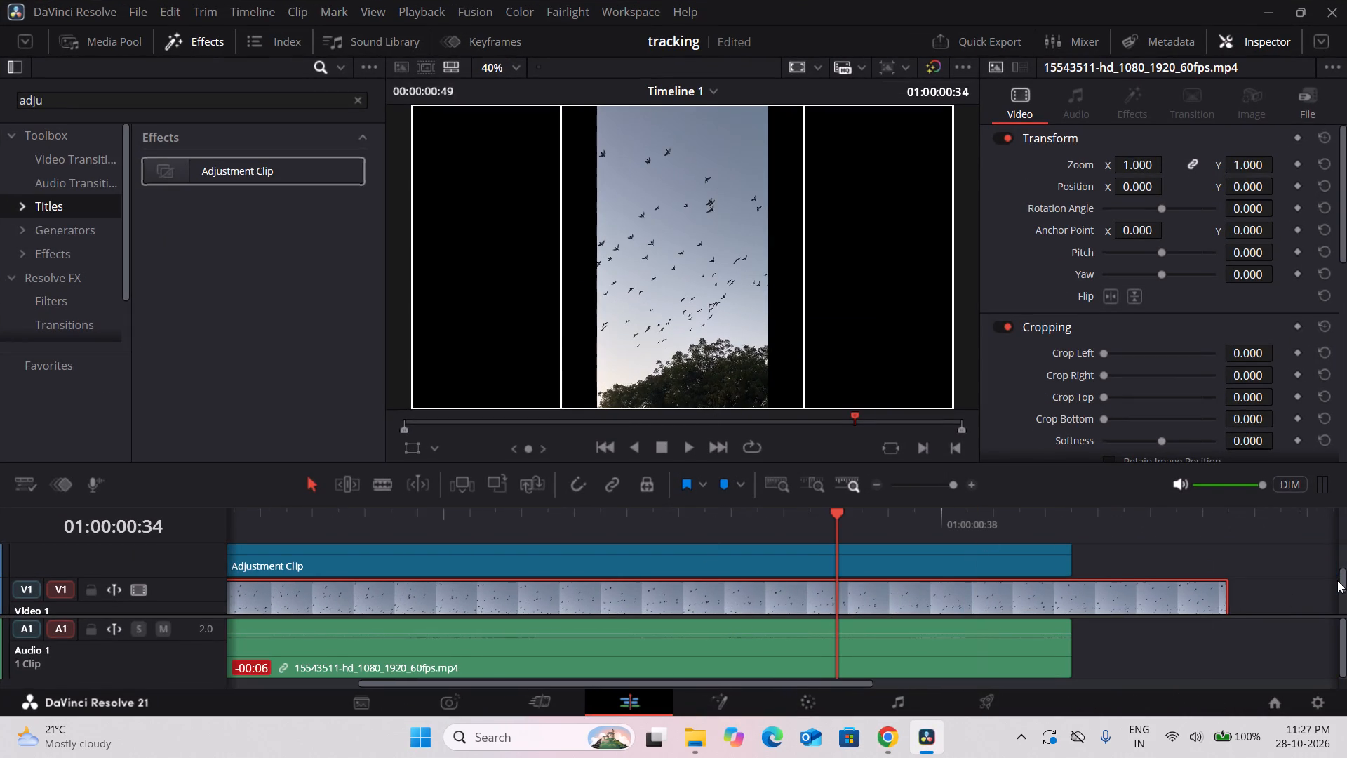
left_click(1051, 552)
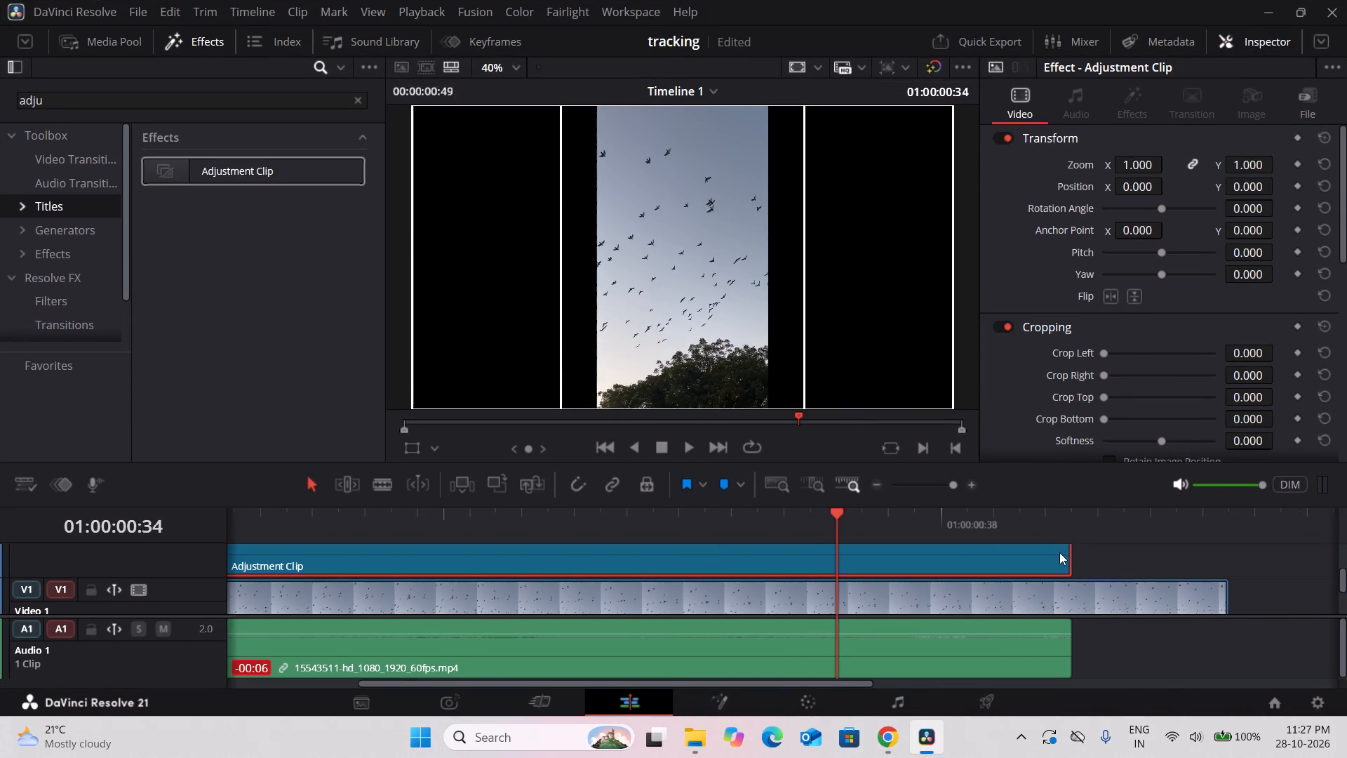
left_click_drag(1071, 552, 771, 554)
left_click_drag(501, 552, 665, 581)
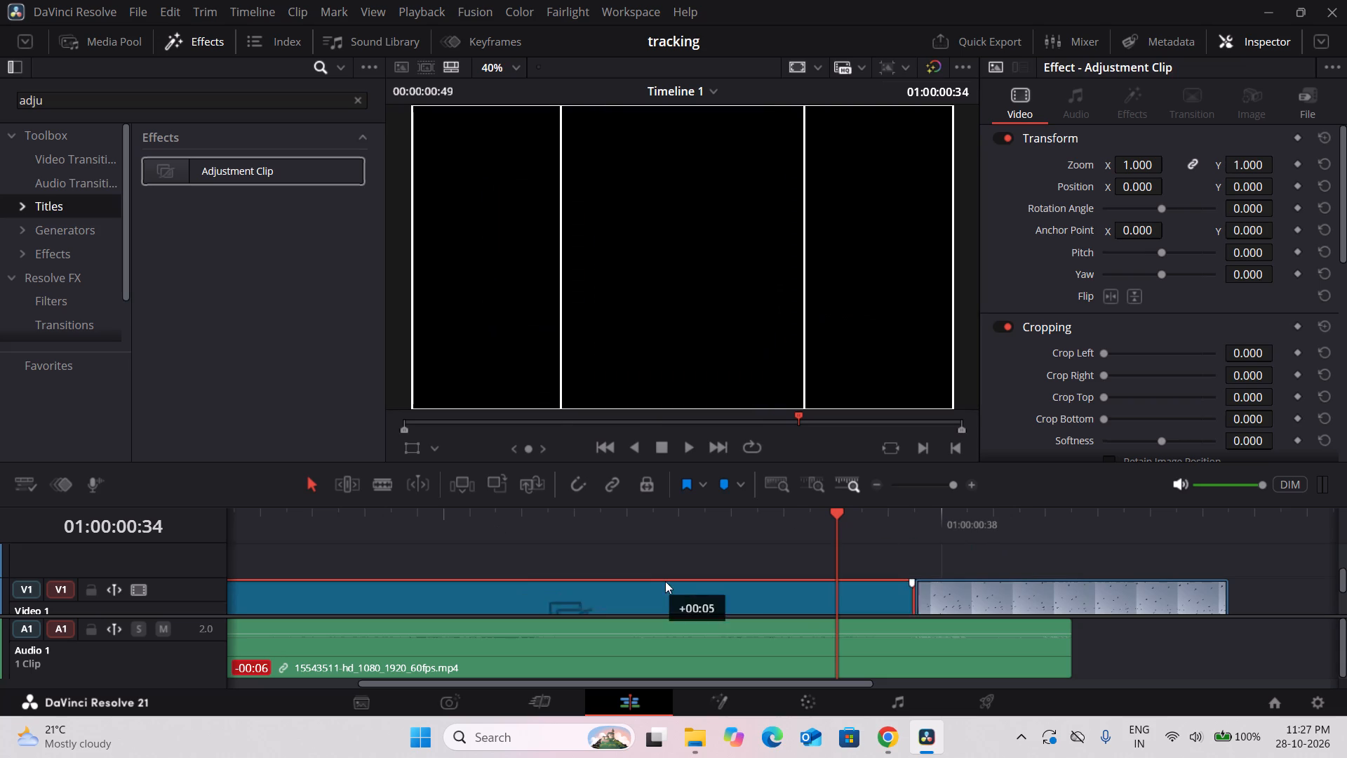
left_click_drag(665, 581, 761, 554)
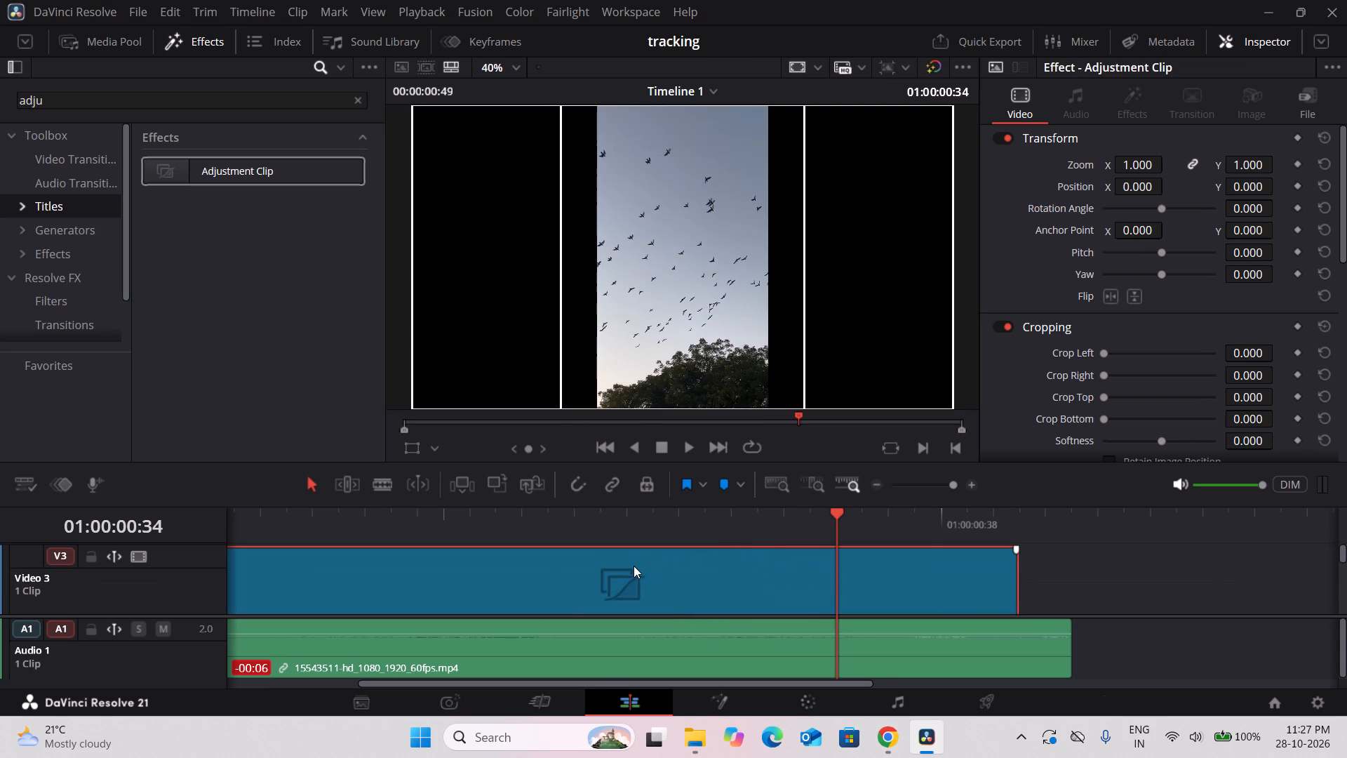
Trim the Video 3 adjustment clip at both ends and shift it earlier, leaving about 6 frames starting near 01:00:00:17.
scroll(634, 566, "right", 2)
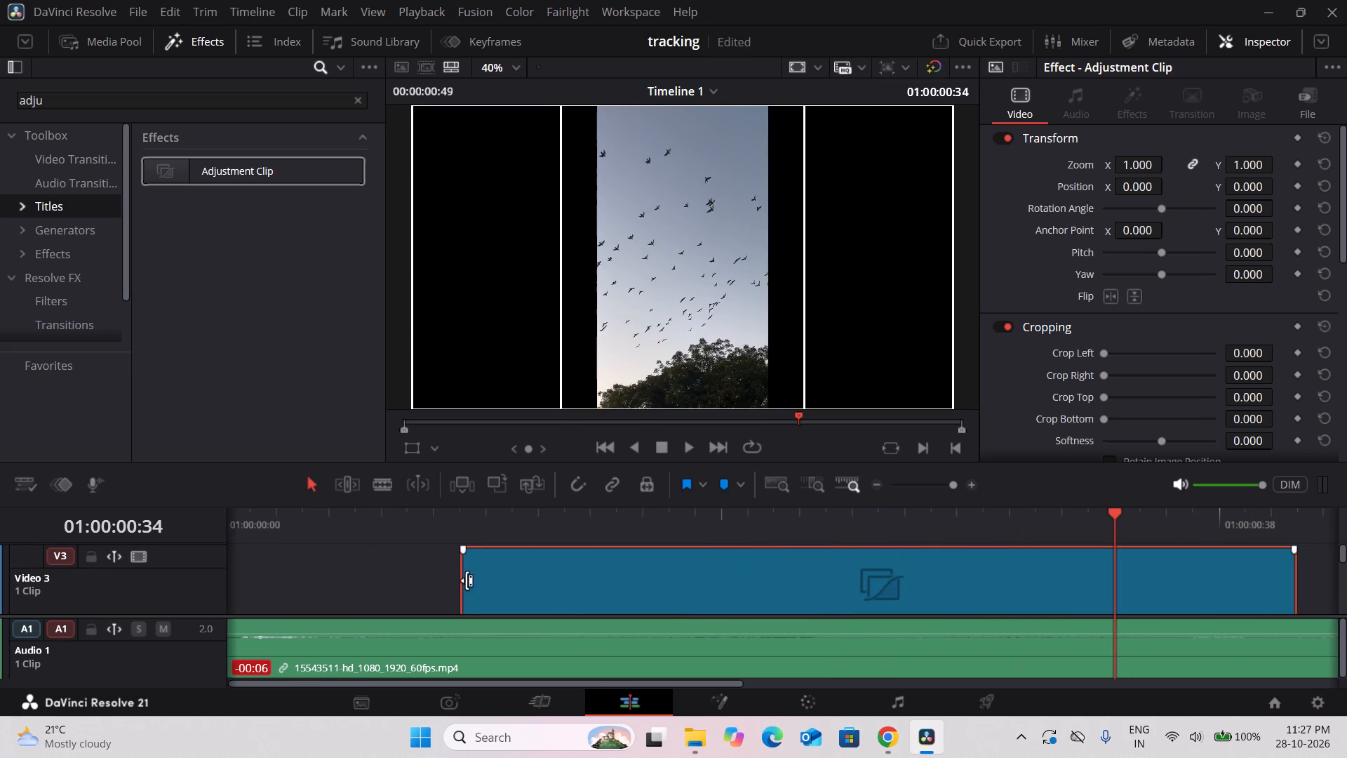
left_click_drag(466, 580, 877, 608)
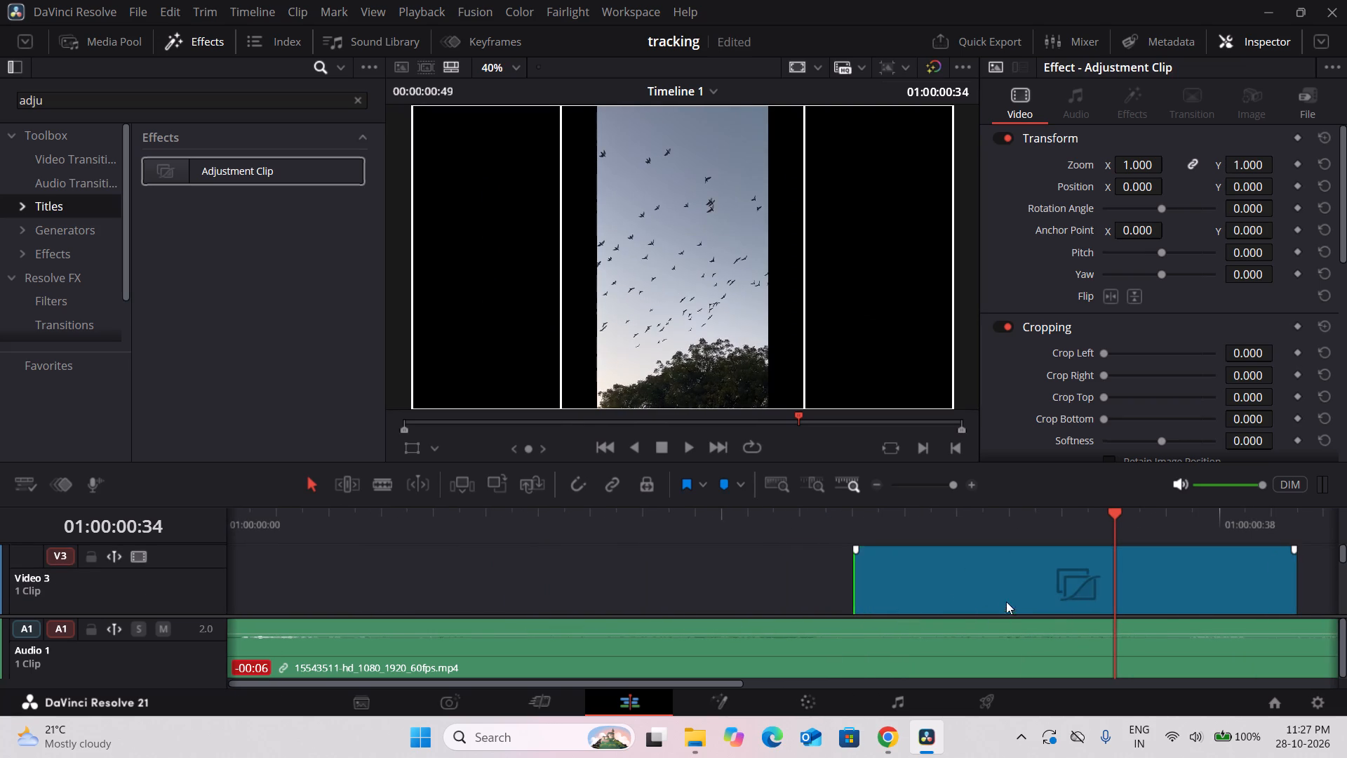
left_click_drag(1002, 591, 801, 580)
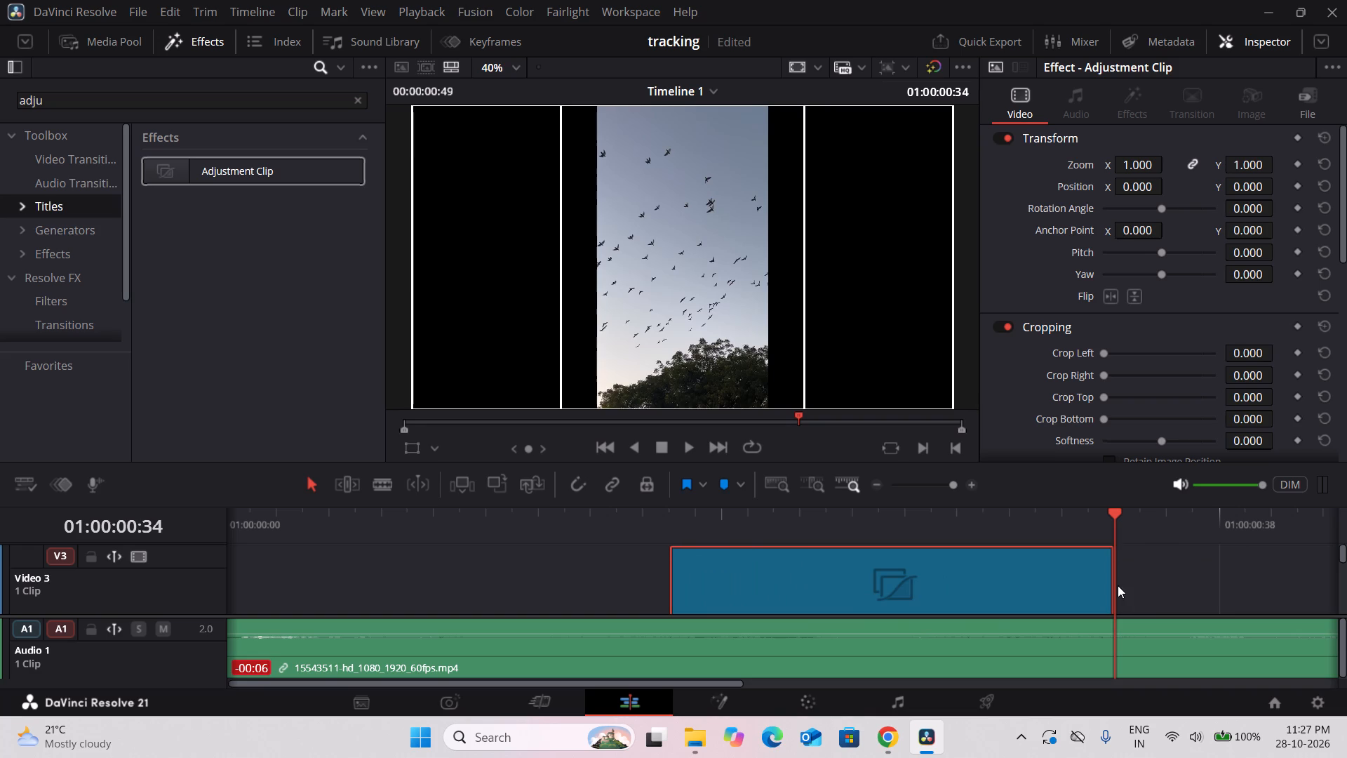
left_click_drag(1111, 585, 1080, 578)
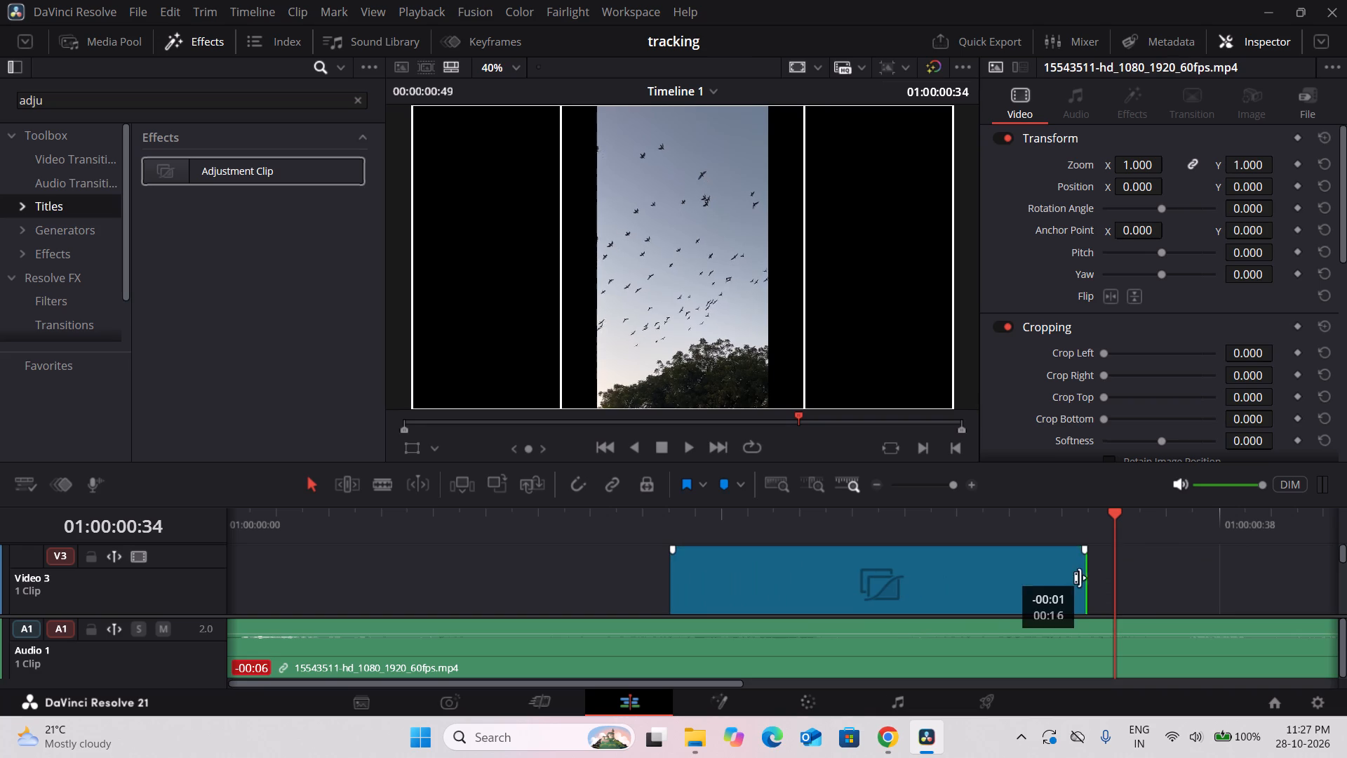
left_click_drag(1080, 578, 806, 553)
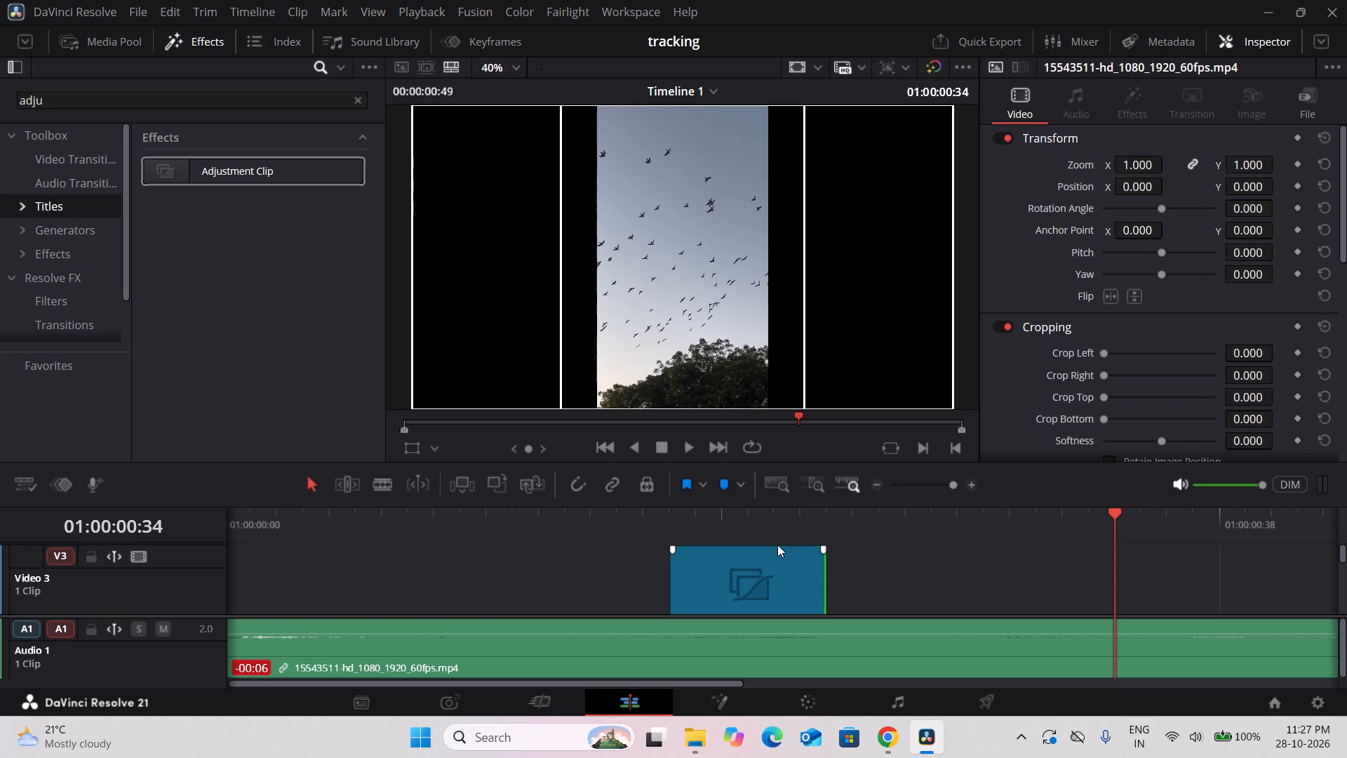
Play back the bird footage from 01:00:00:34, and again from about 01:00:00:27.
key("space")
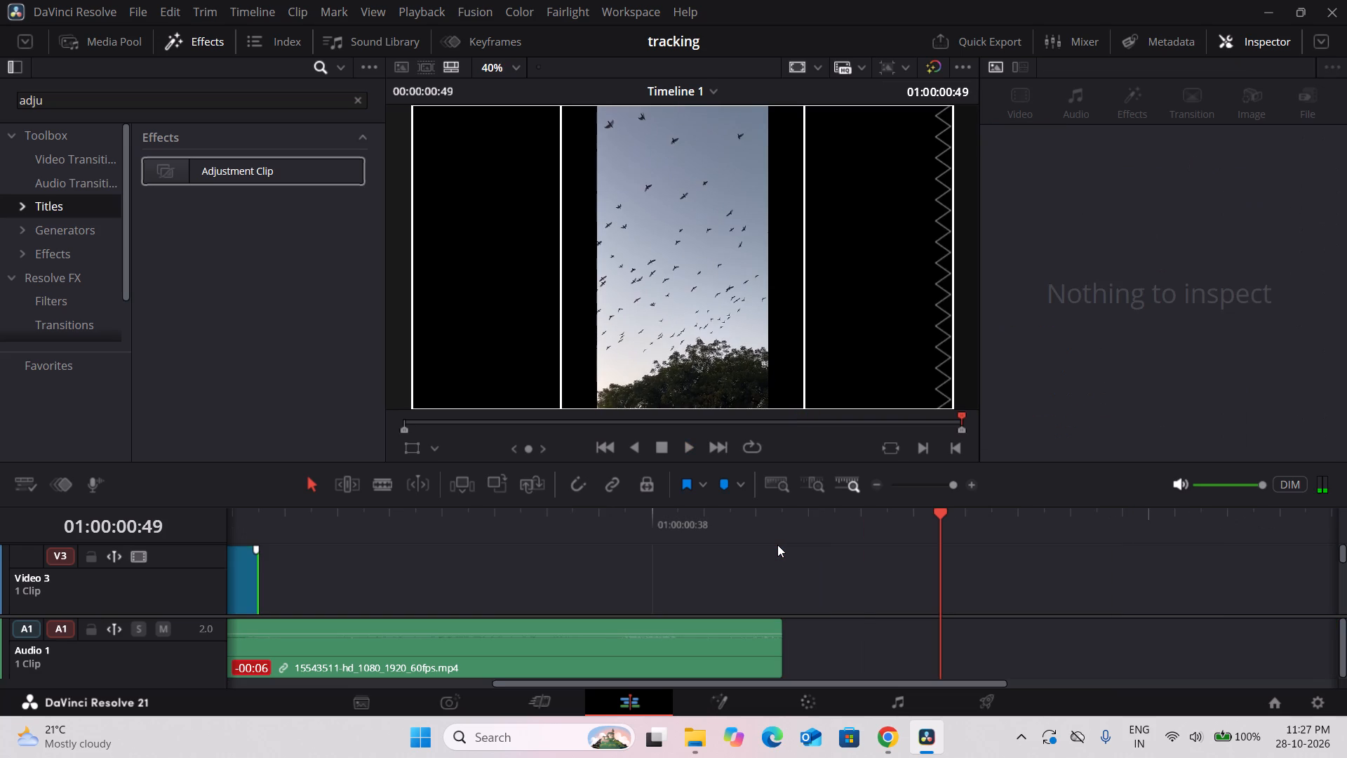
left_click(388, 538)
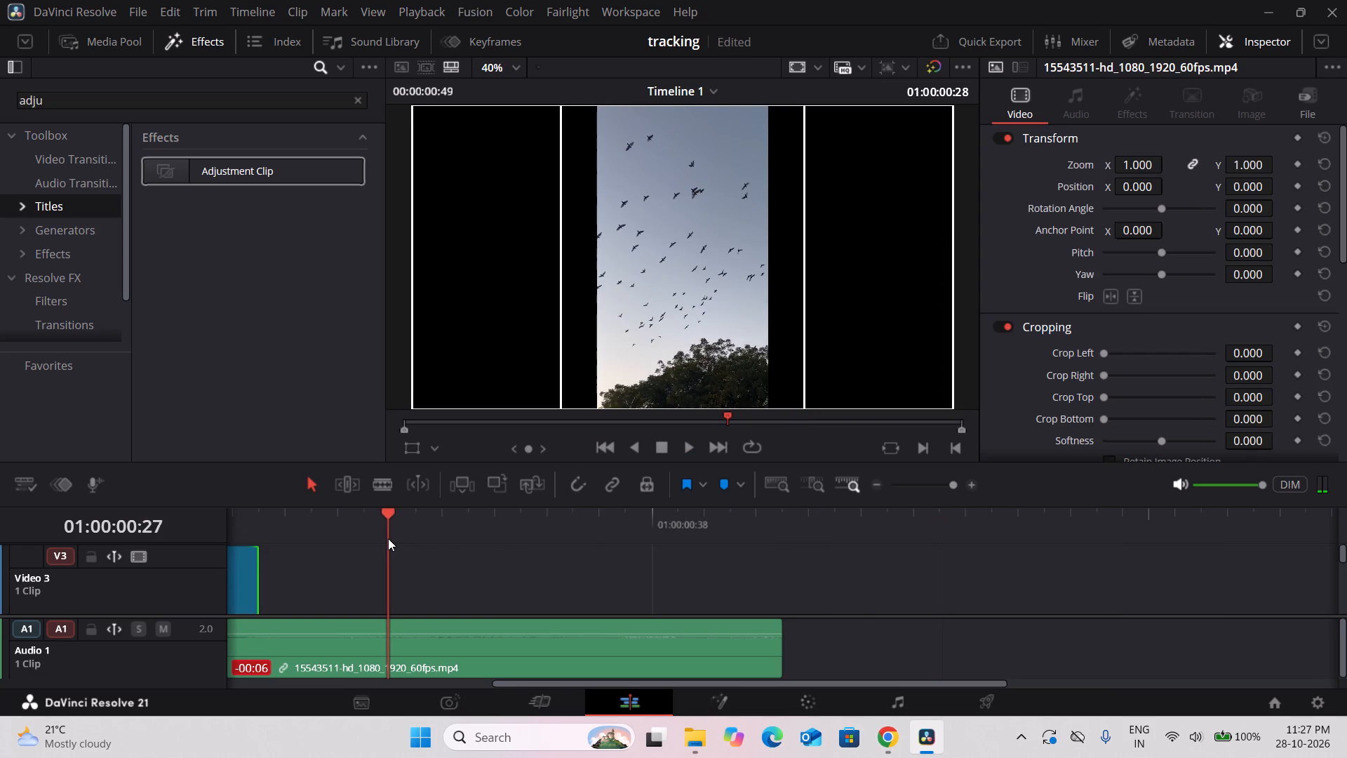
key("space")
key("space")
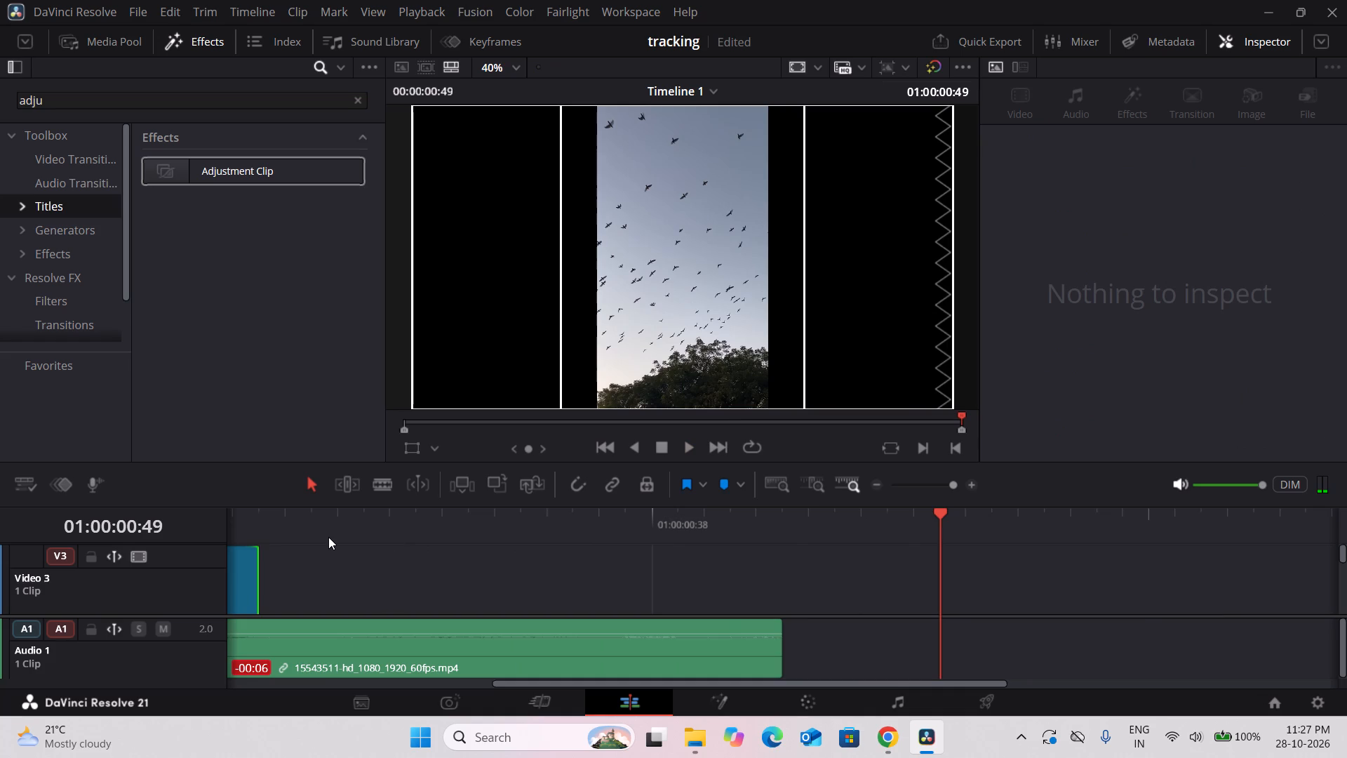
Move the playhead to 01:00:00:10 and extend the adjustment clip's start about one frame earlier.
scroll(328, 537, "right", 3)
left_click(497, 518)
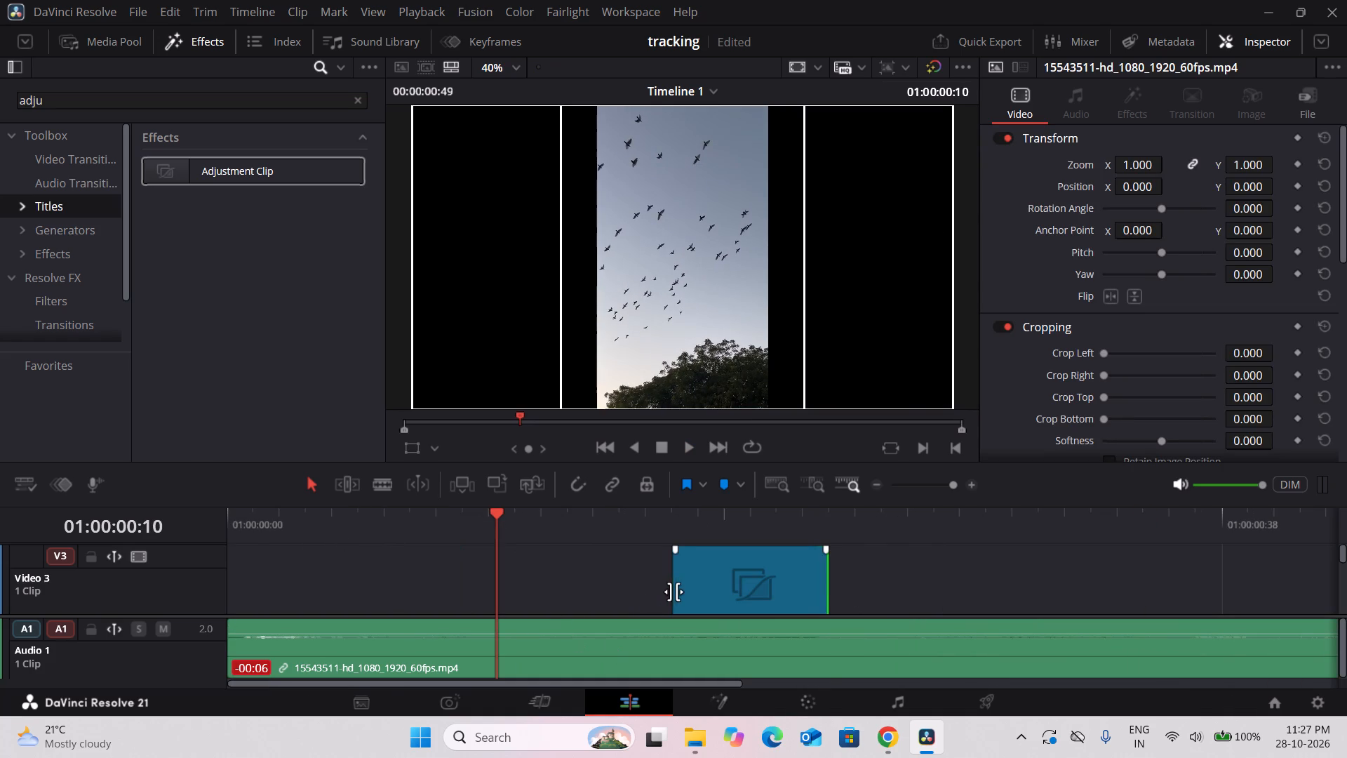
left_click_drag(673, 592, 634, 587)
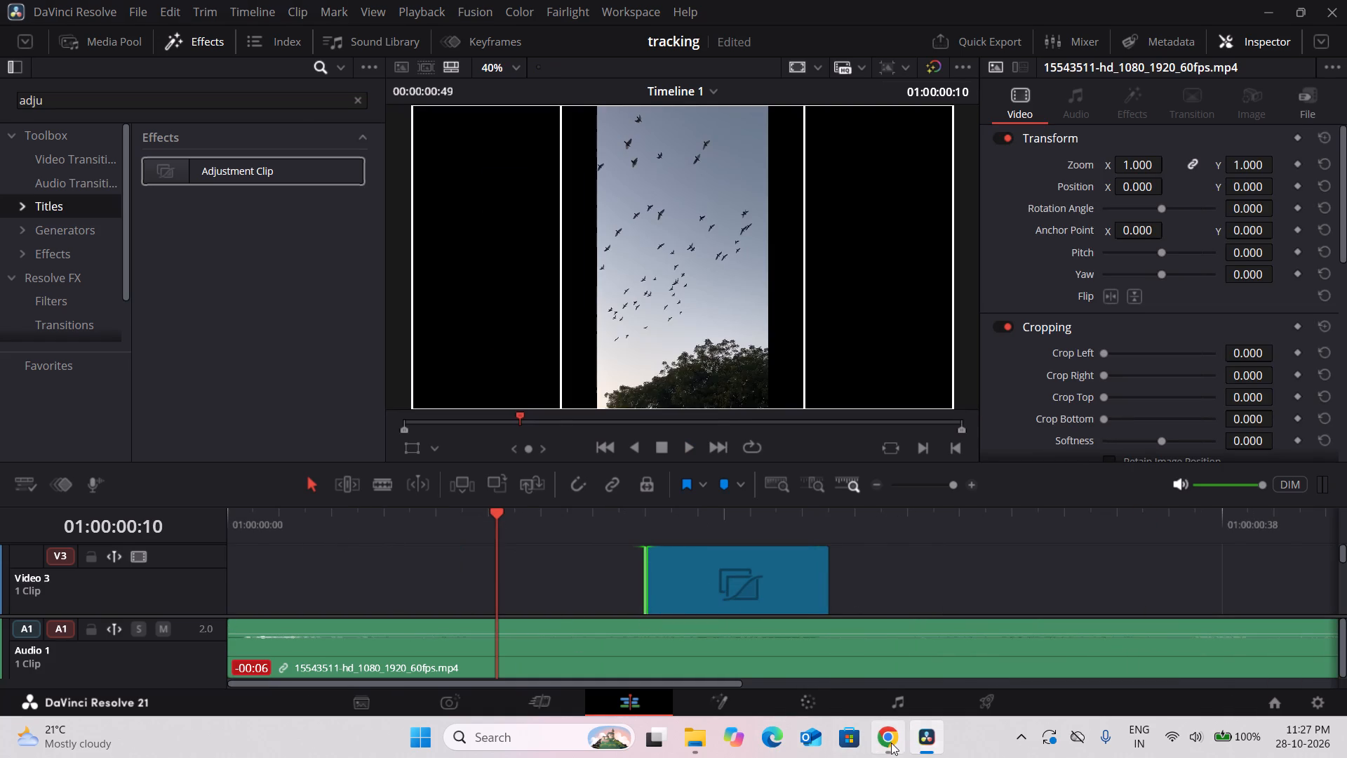
Switch to Chrome and rewatch the tutorial from 0:30 to 0:38, covering the adjustment clip's context options and its opening in Fusion.
left_click(891, 743)
left_click(809, 417)
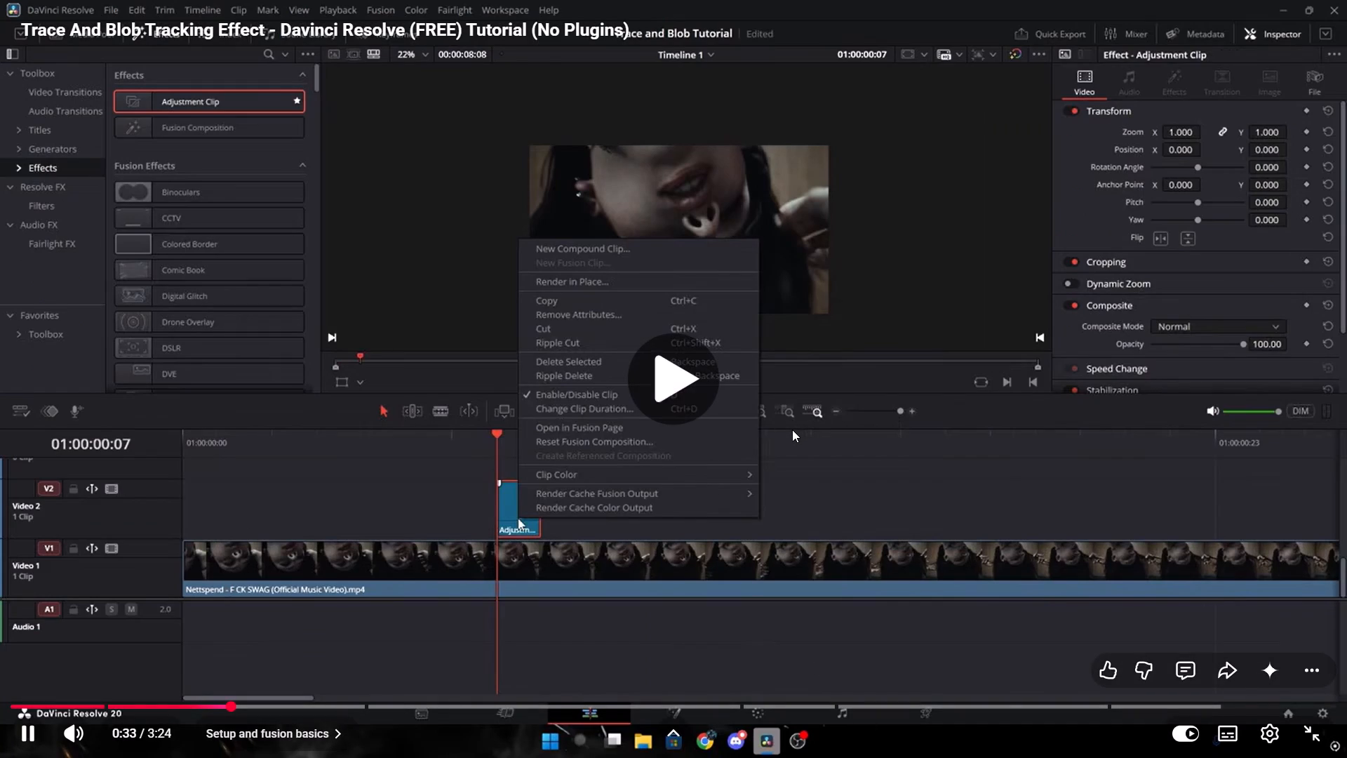
left_click(777, 430)
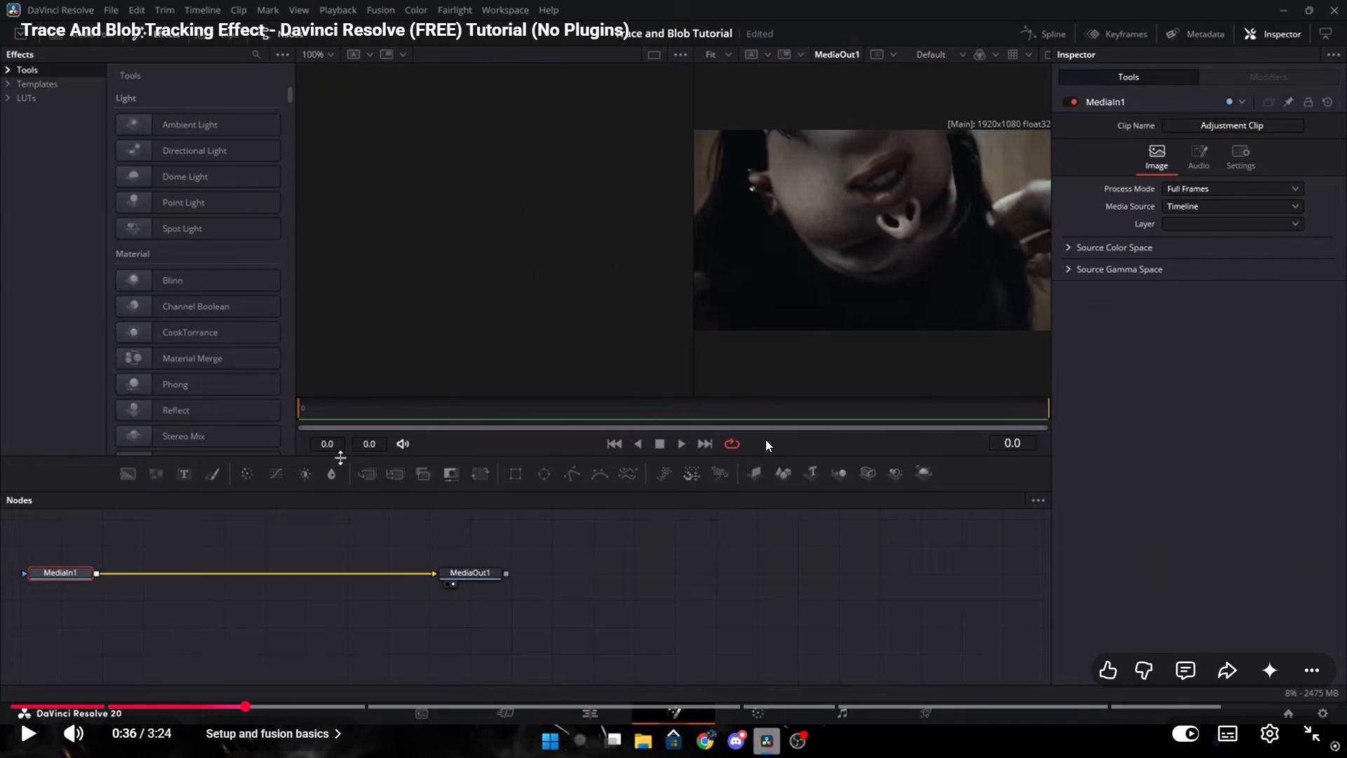
left_click(760, 437)
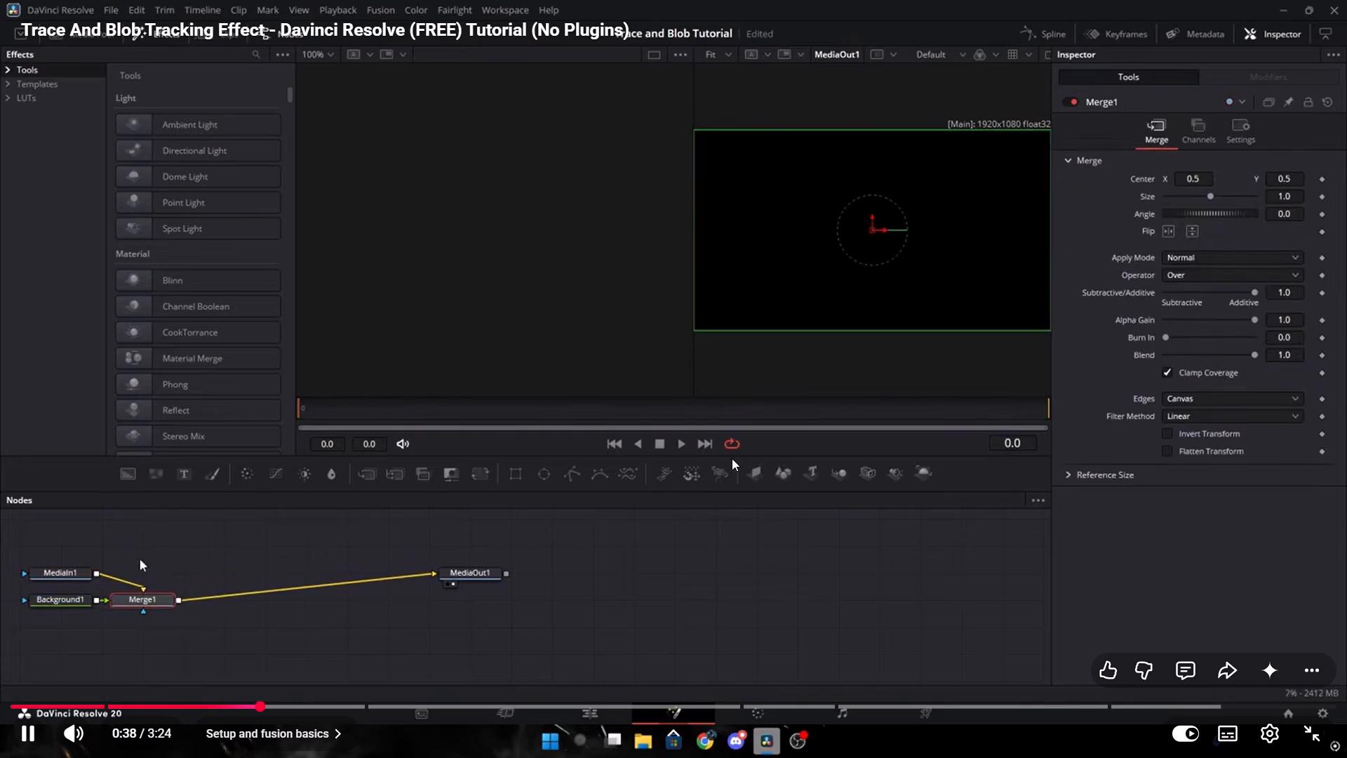
key("Left")
key("Left")
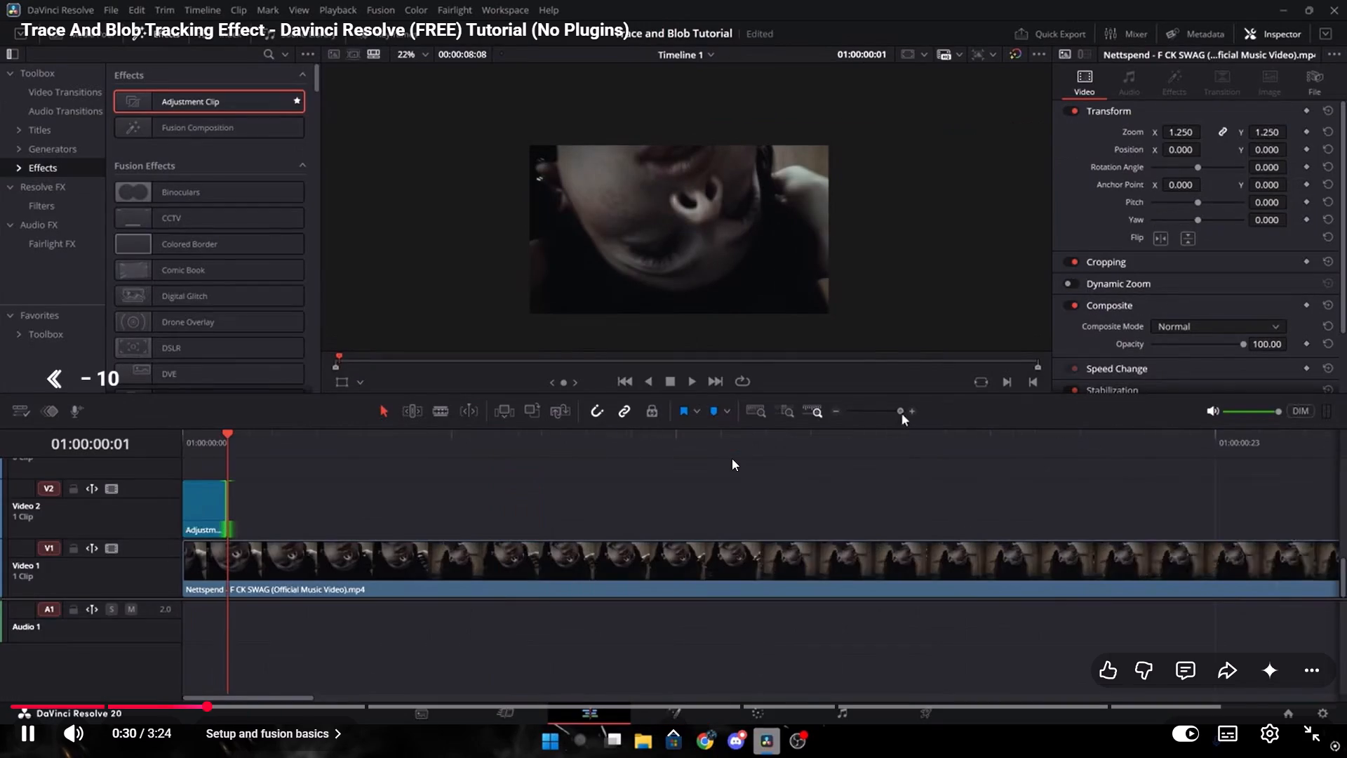
key("space")
key("space")
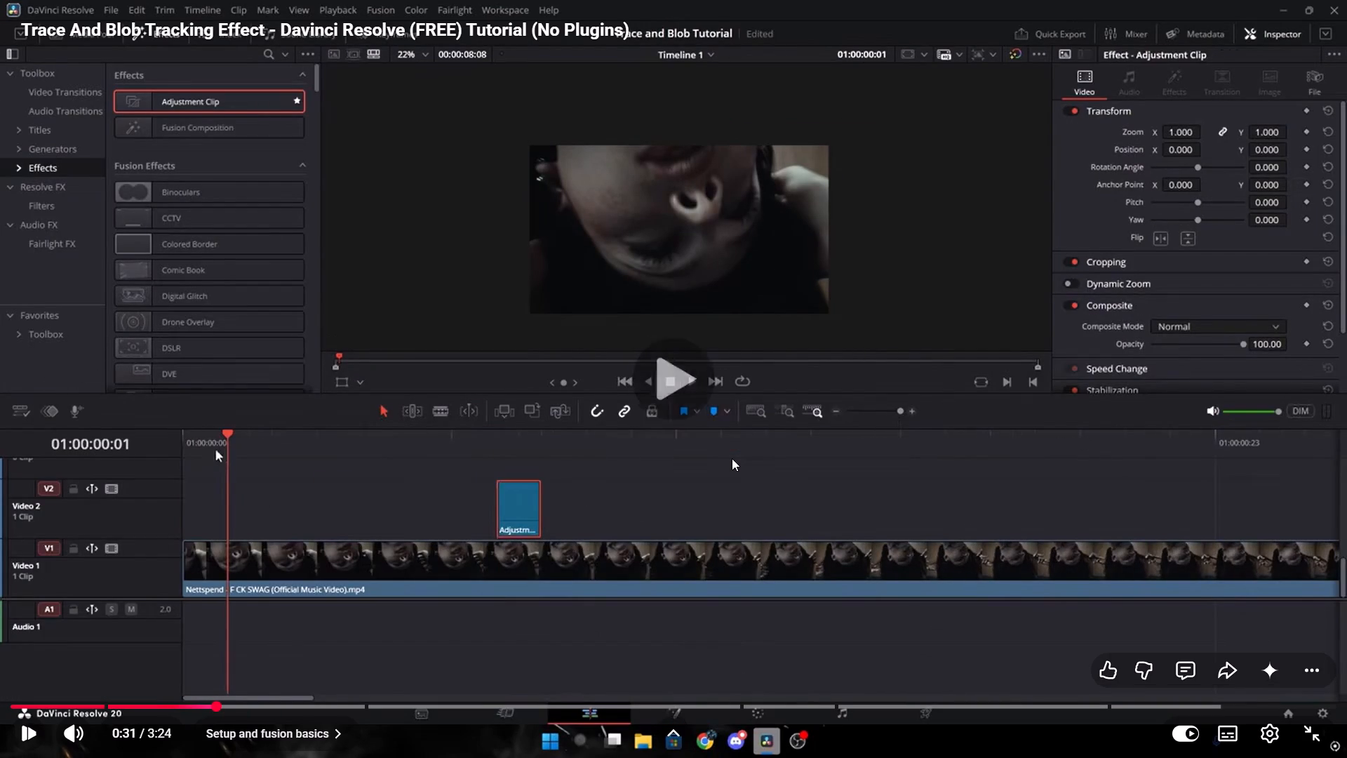
key("space")
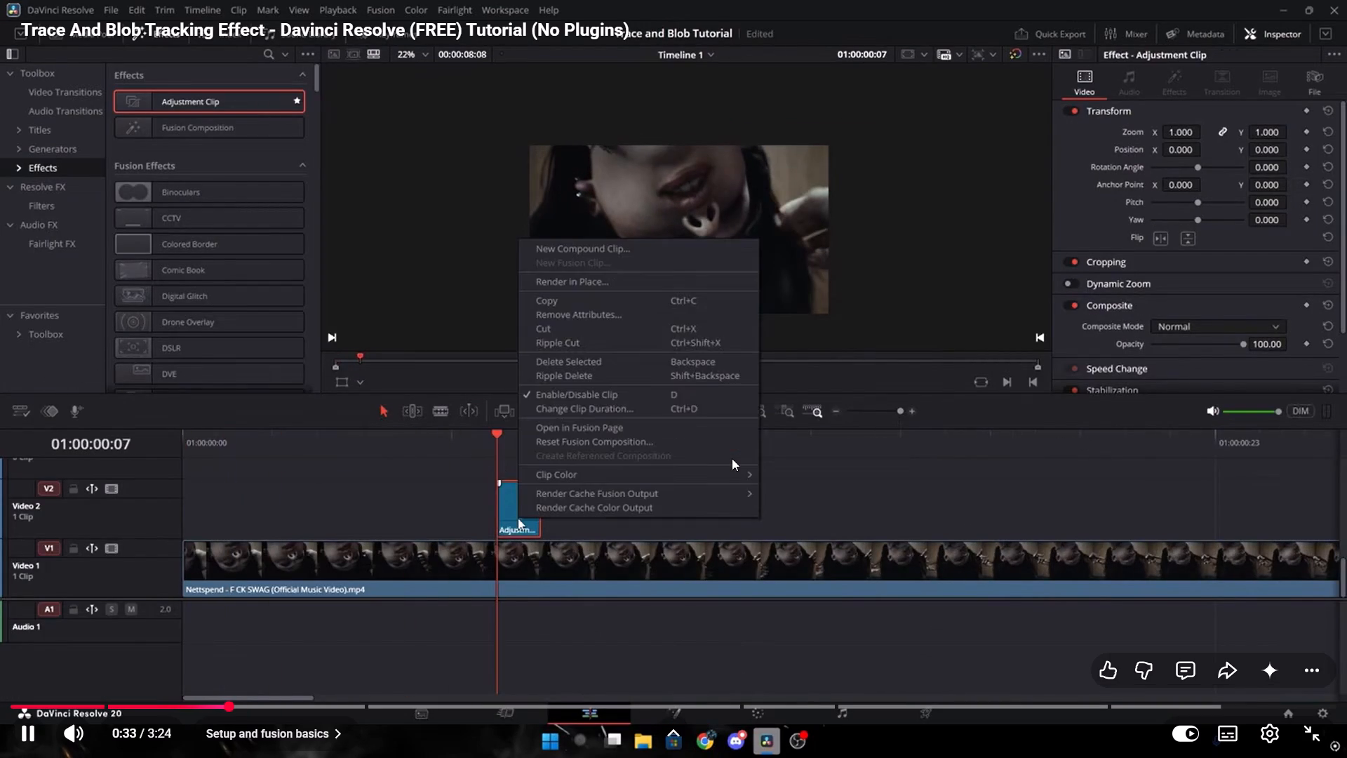
key("space")
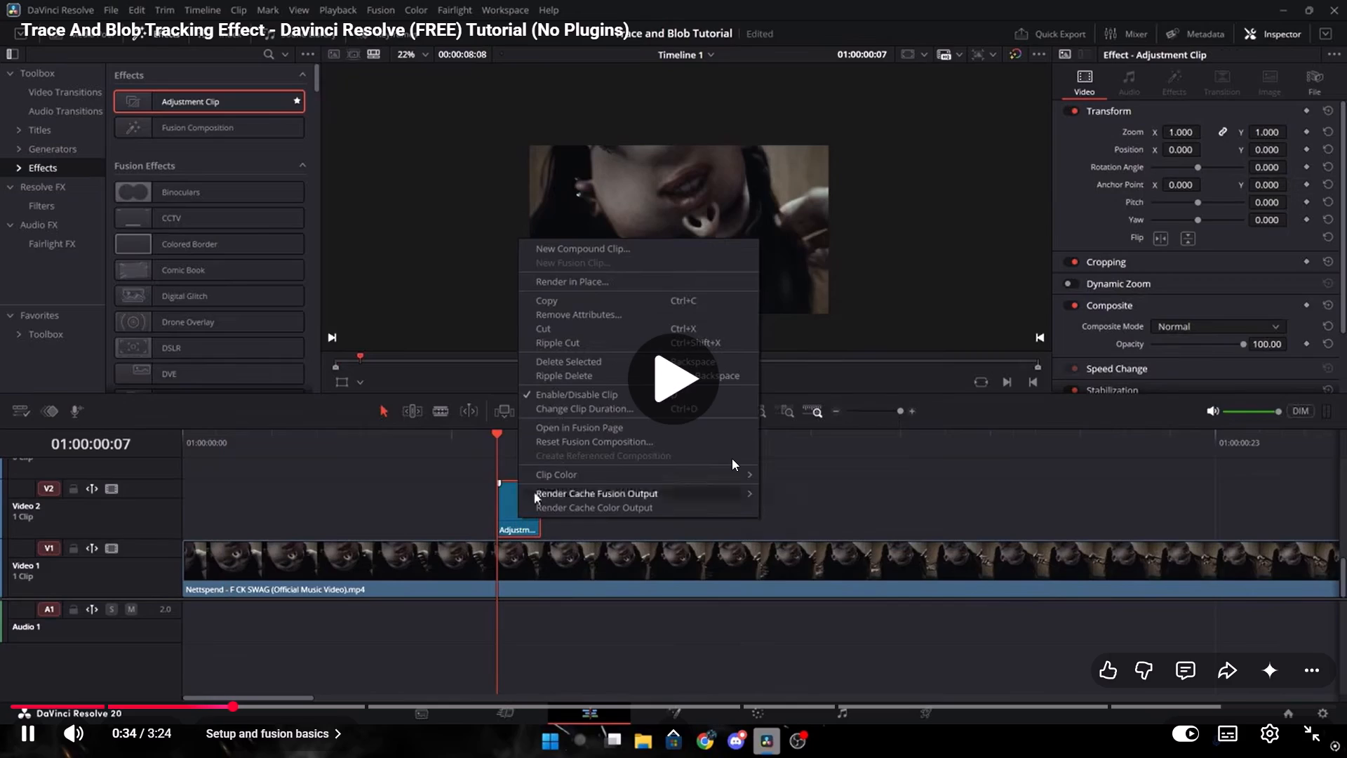
key("space")
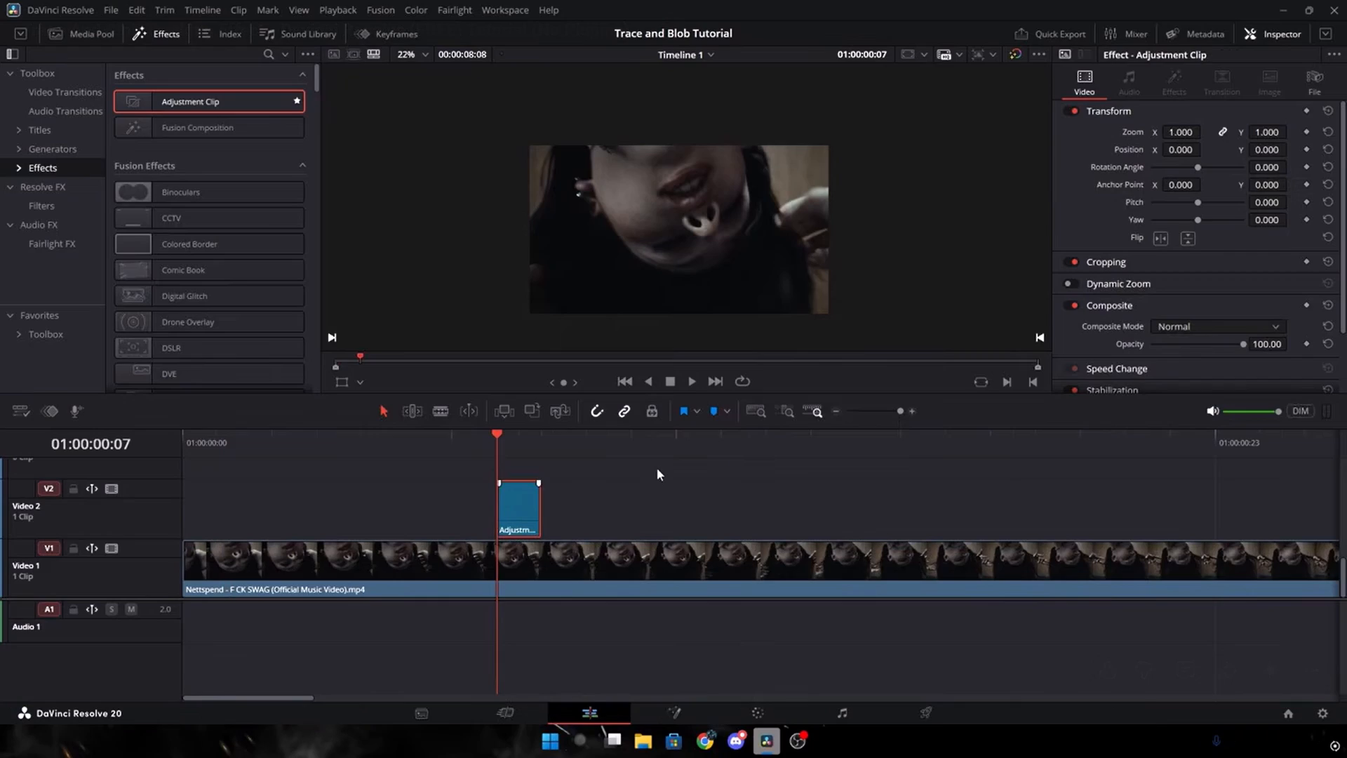
key("space")
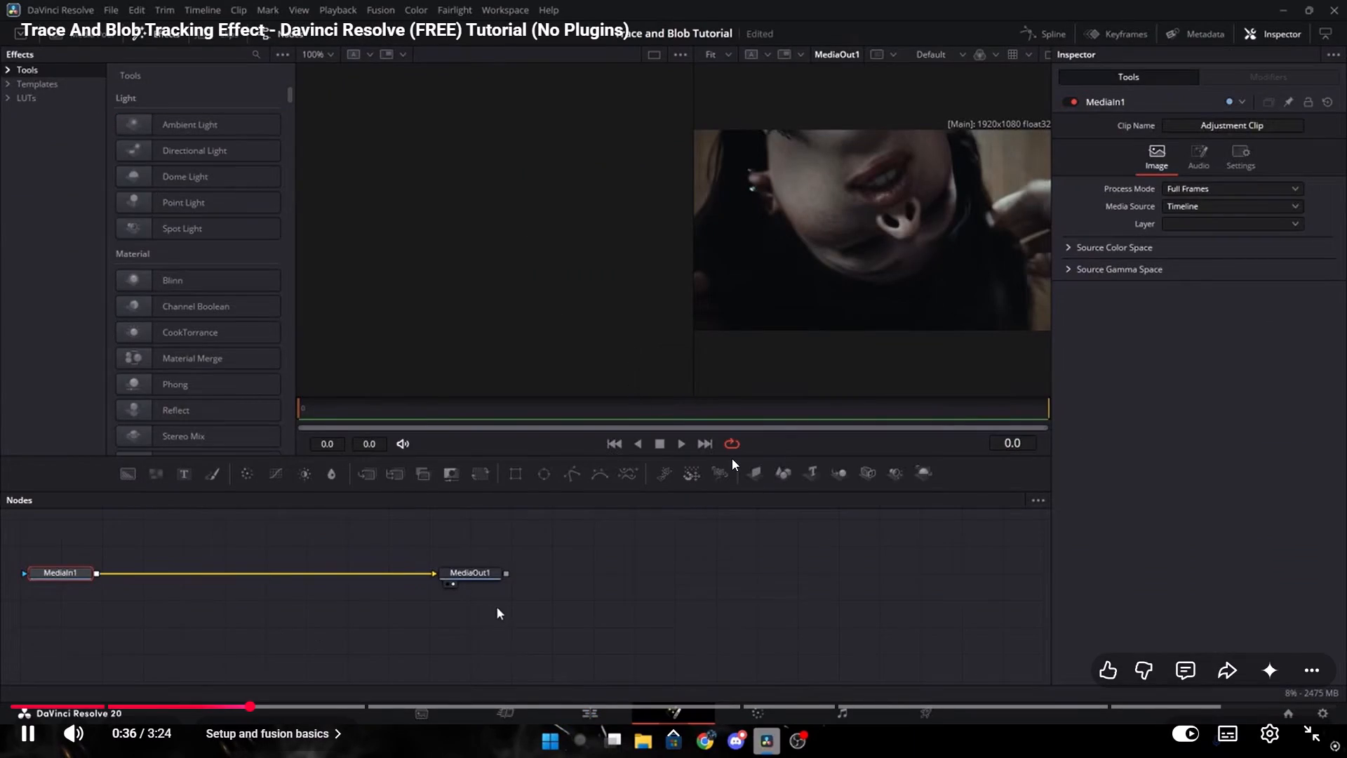
key("space")
scroll(731, 460, "up", 1)
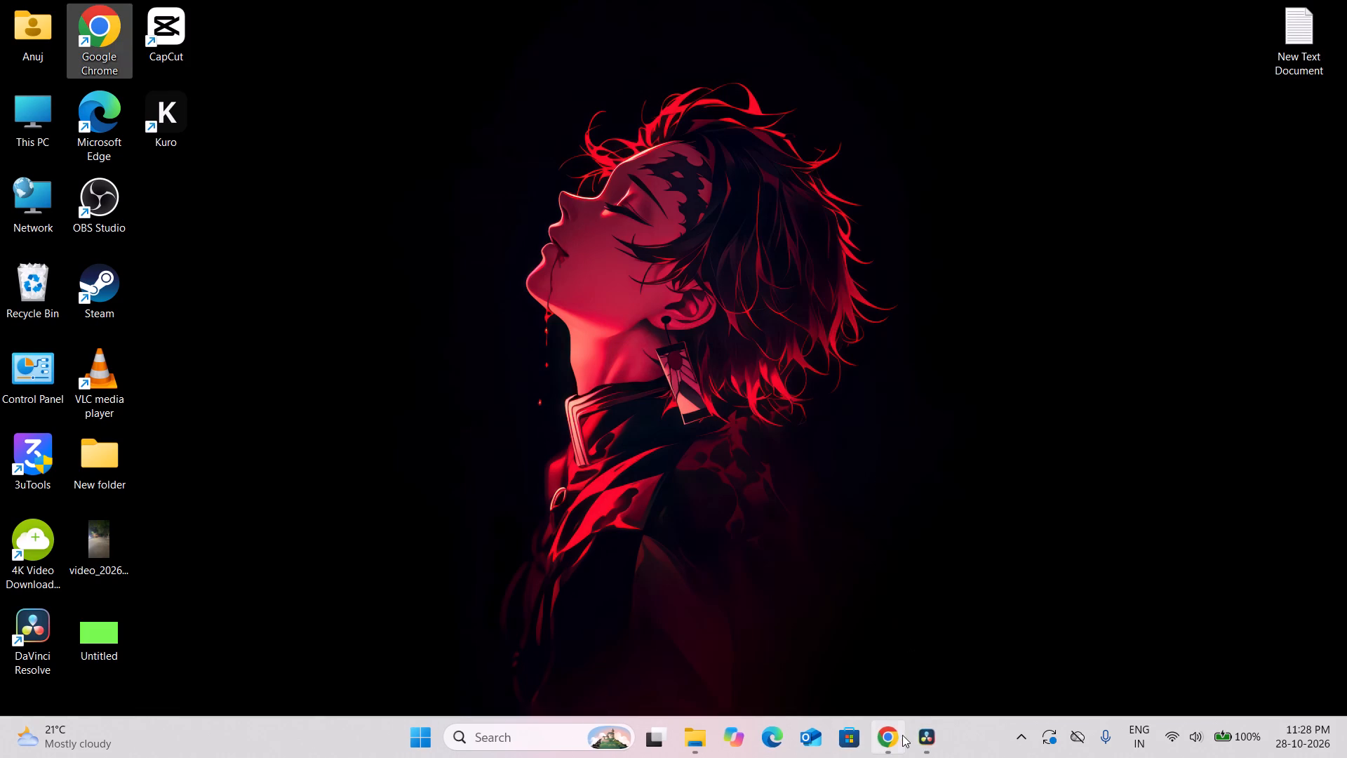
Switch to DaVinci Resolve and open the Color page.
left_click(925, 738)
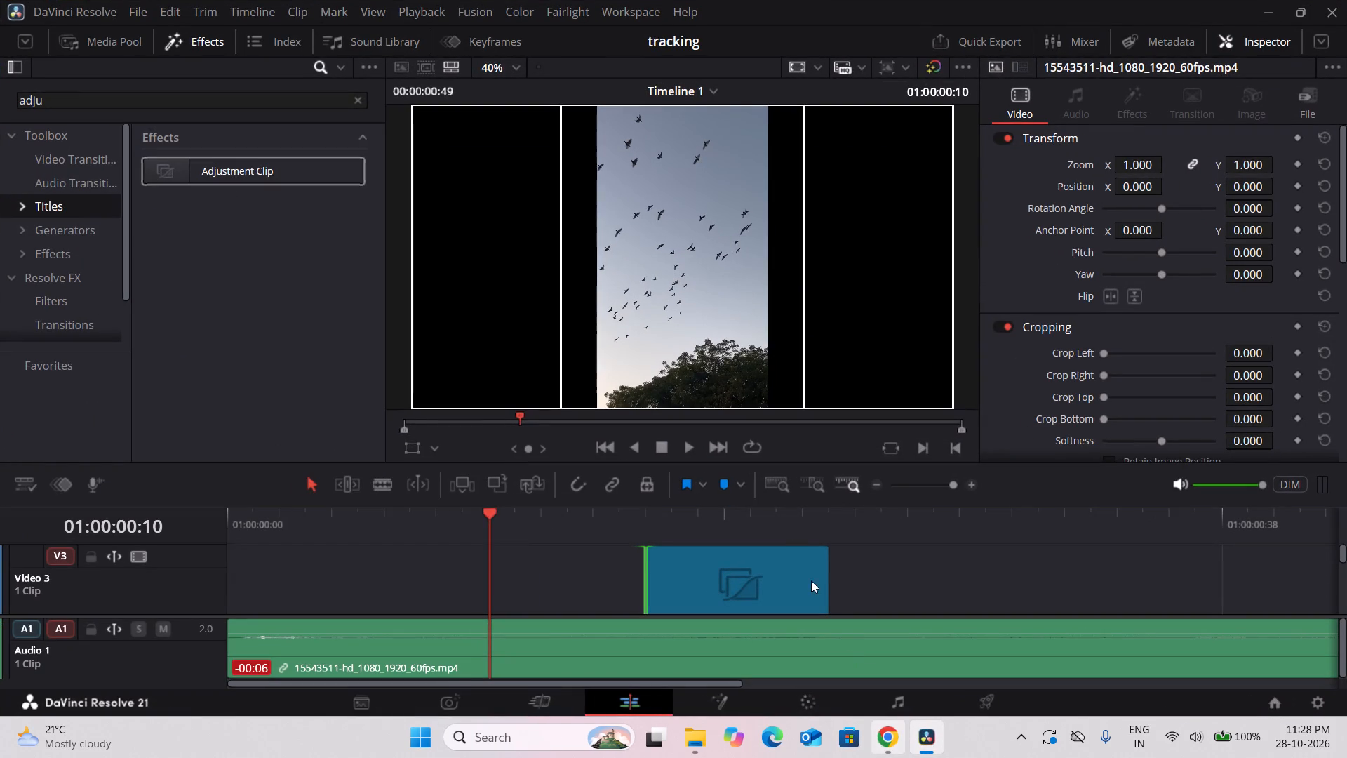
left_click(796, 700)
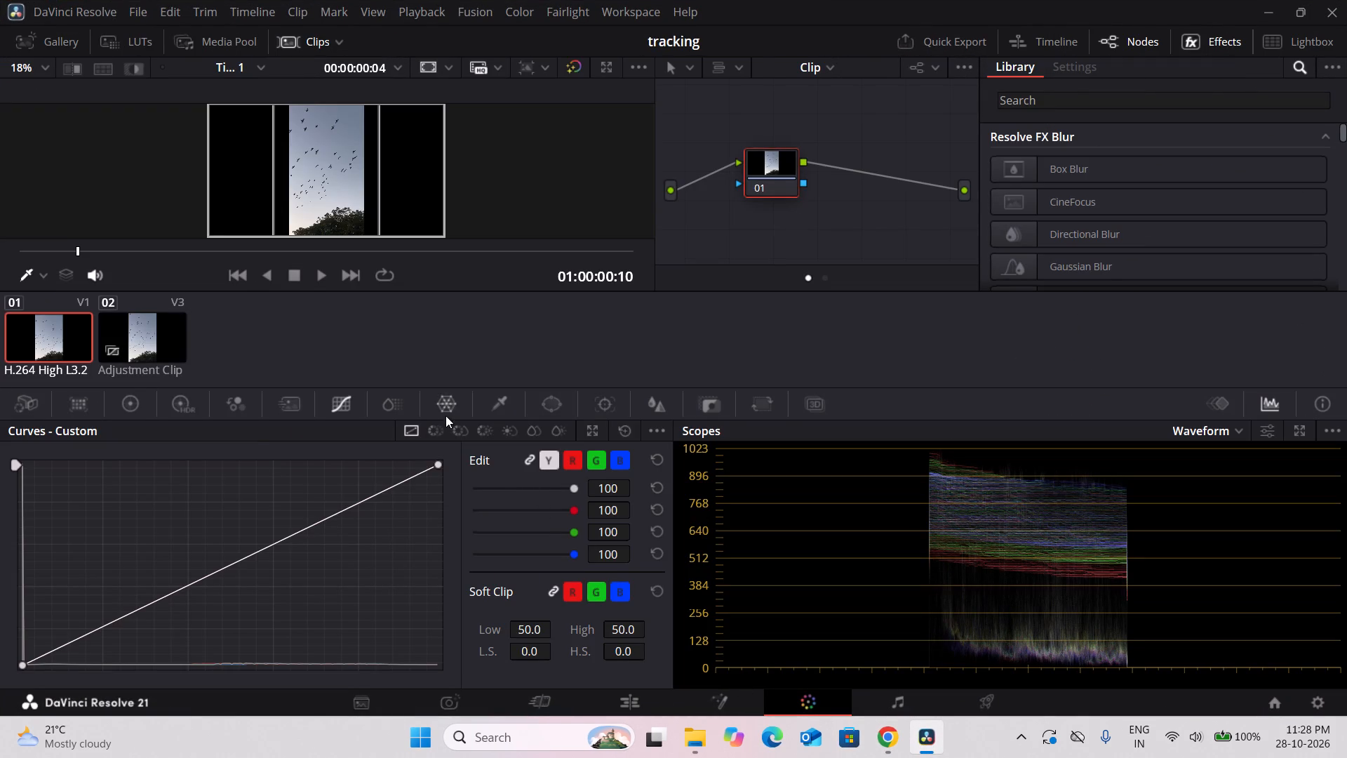
Switch to Chrome and rewatch the tutorial from 0:28 to 0:36, covering how the adjustment clip is positioned and opened in Fusion.
left_click(888, 747)
left_click(651, 418)
left_click(651, 418)
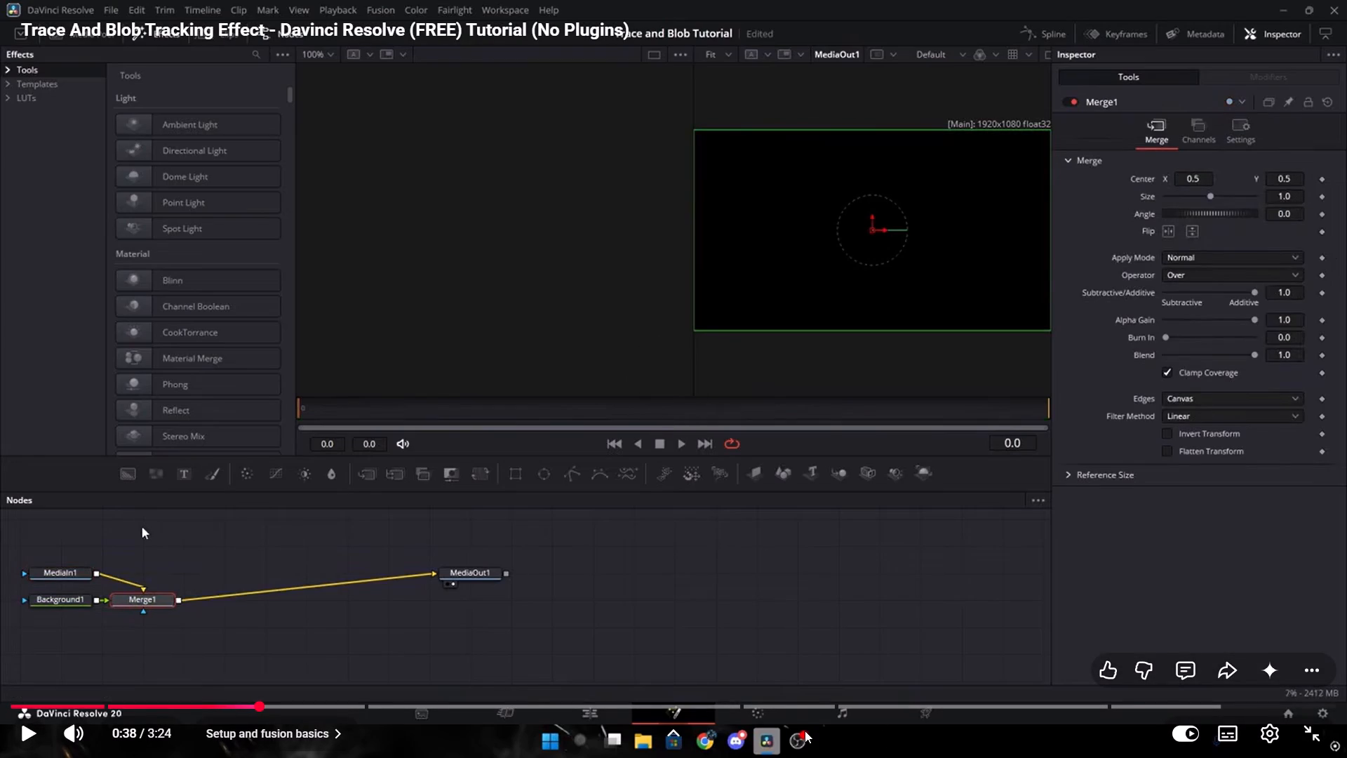
scroll(805, 731, "down", 1)
scroll(805, 731, "up", 3)
scroll(735, 481, "up", 5)
left_click(880, 730)
key("Left")
key("Left")
key("space")
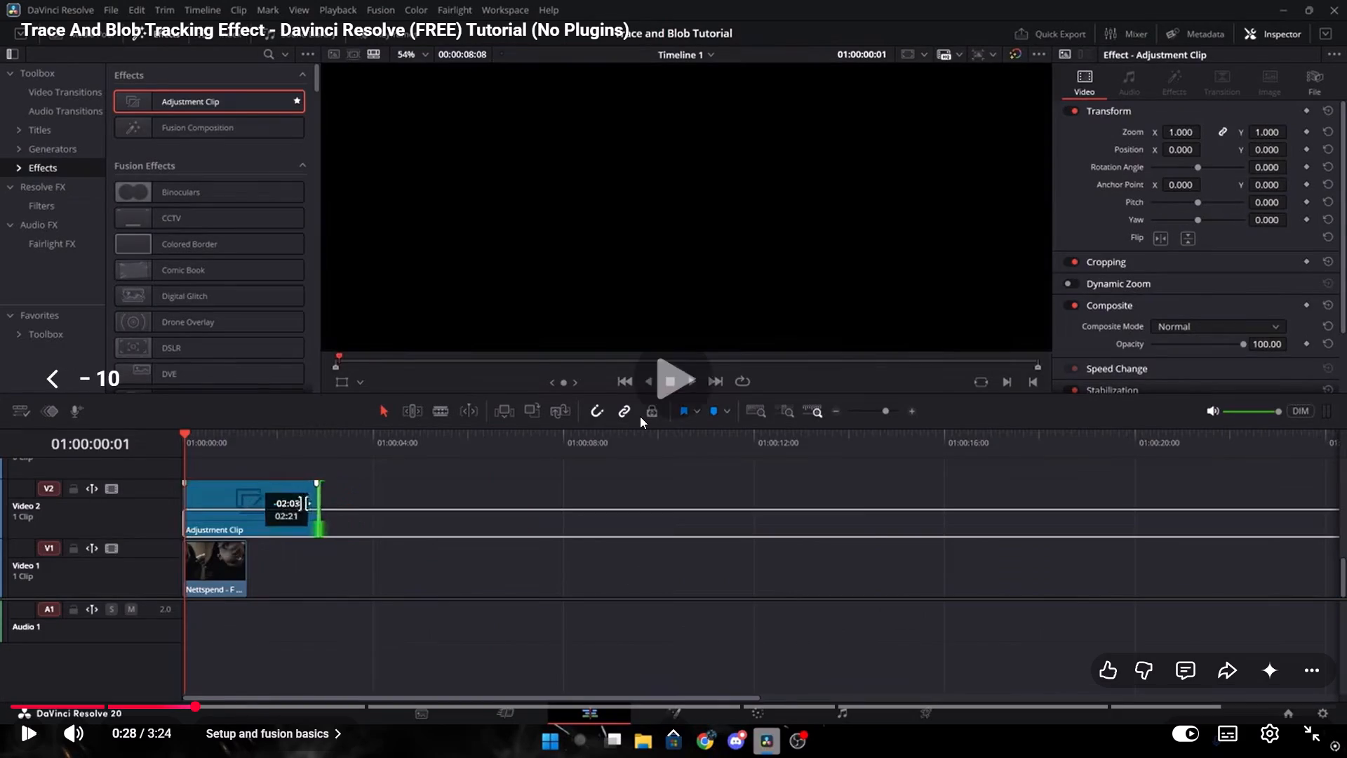
scroll(640, 416, "up", 1)
scroll(640, 416, "down", 1)
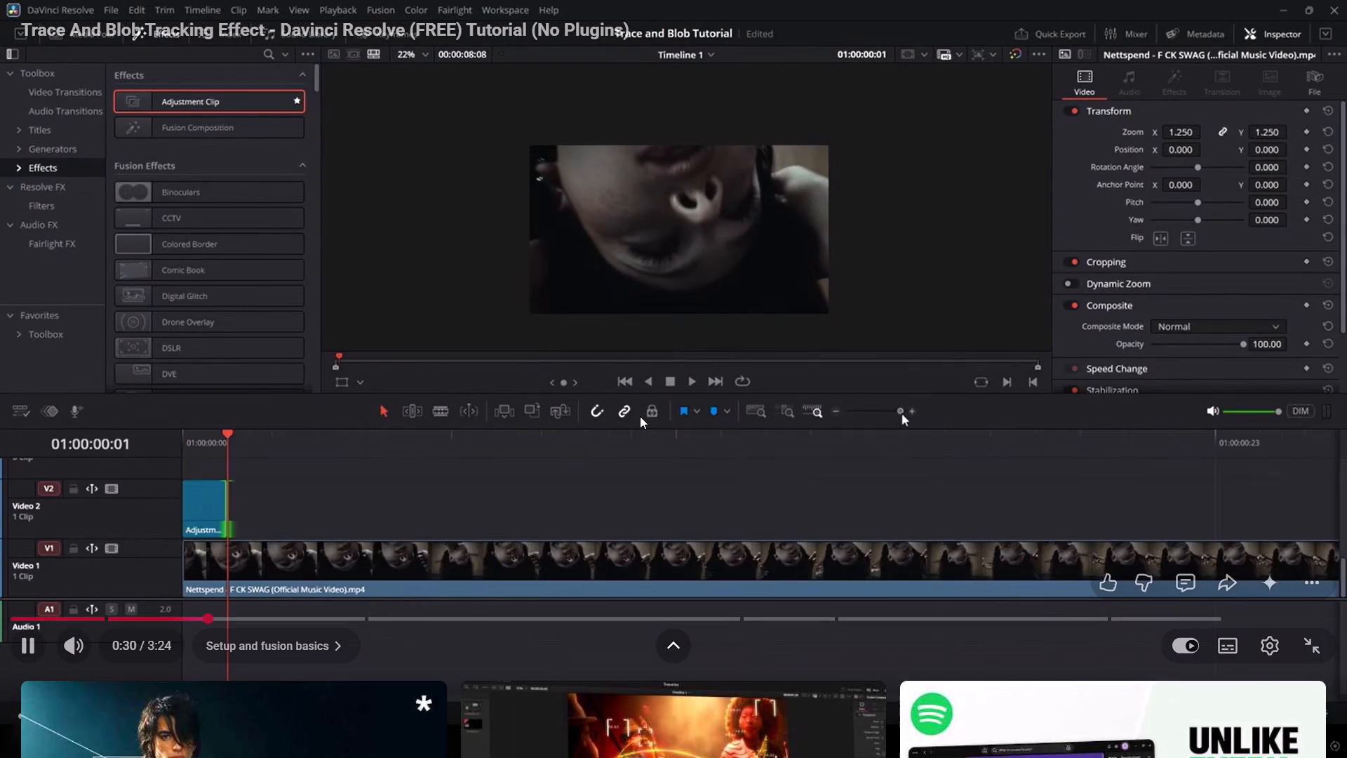
scroll(640, 416, "down", 2)
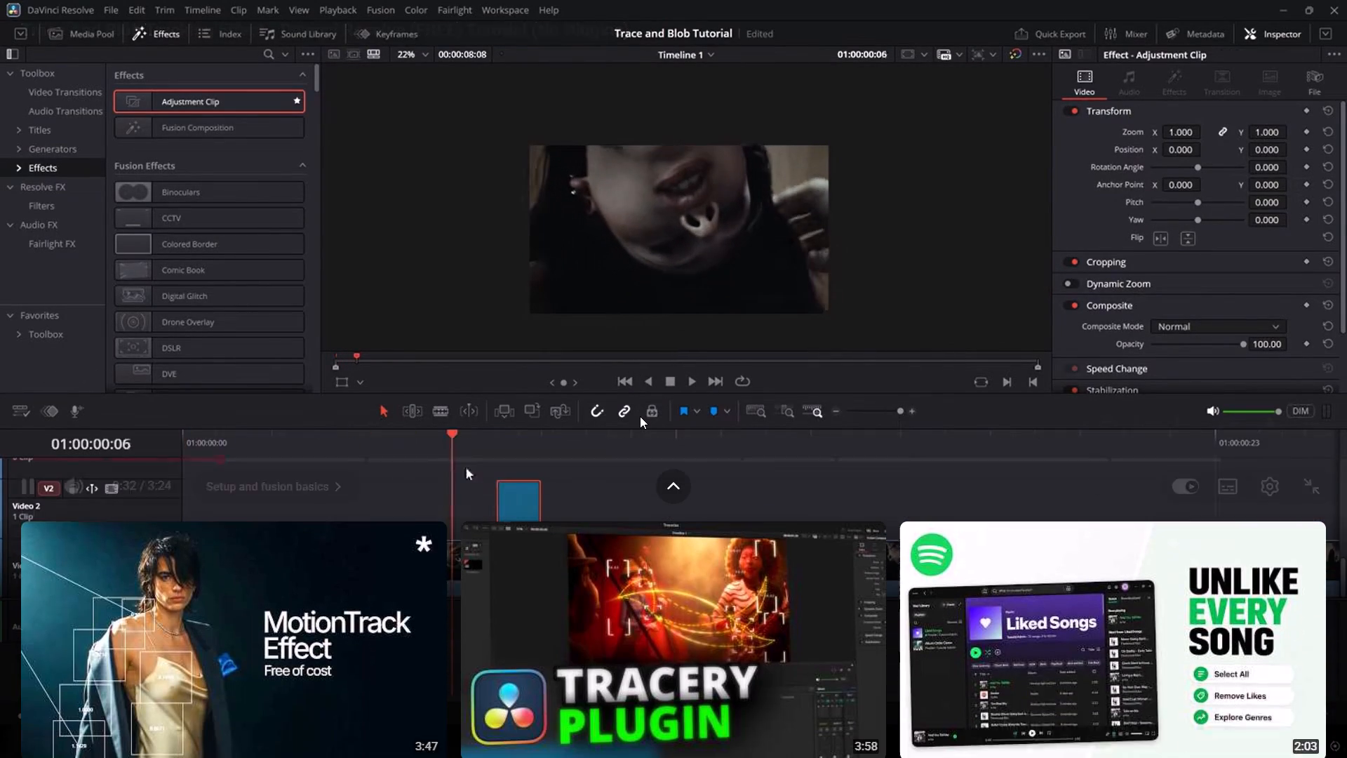
key("space")
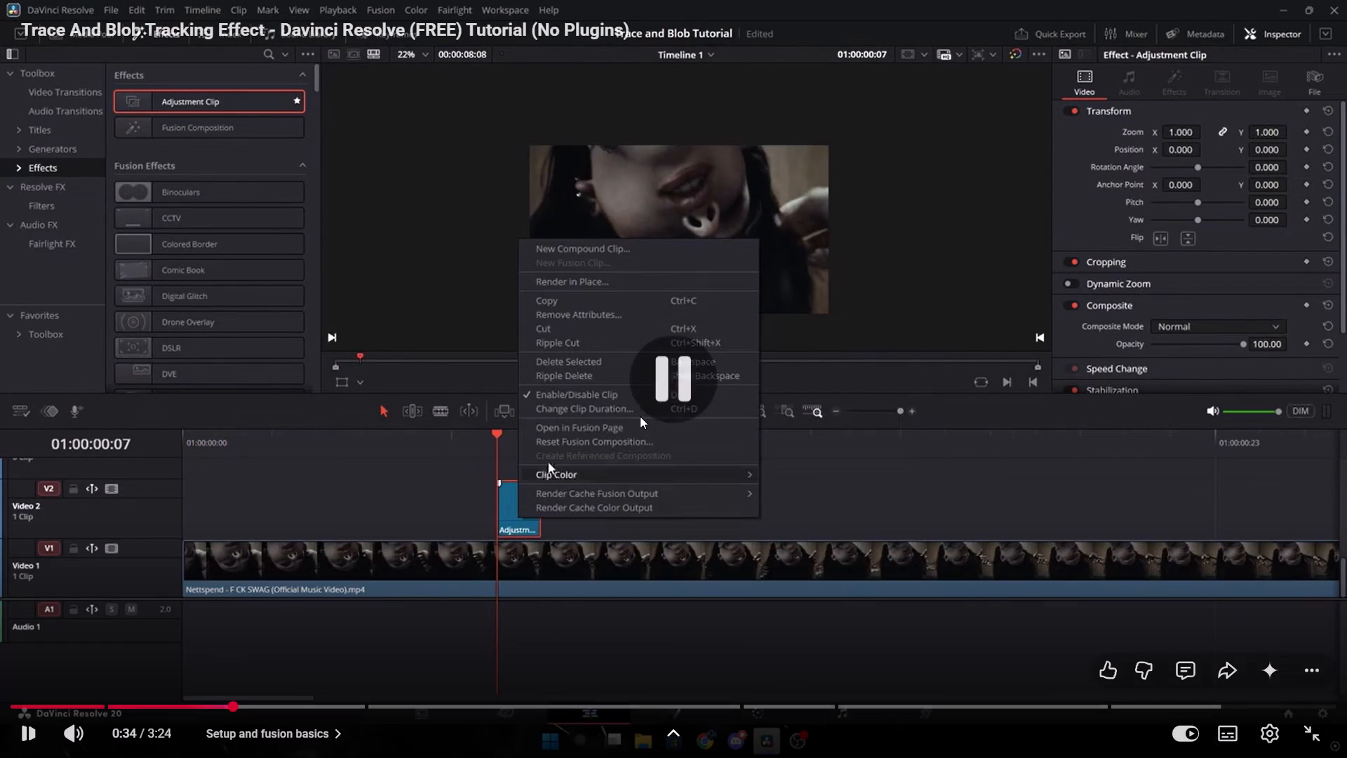
left_click(833, 448)
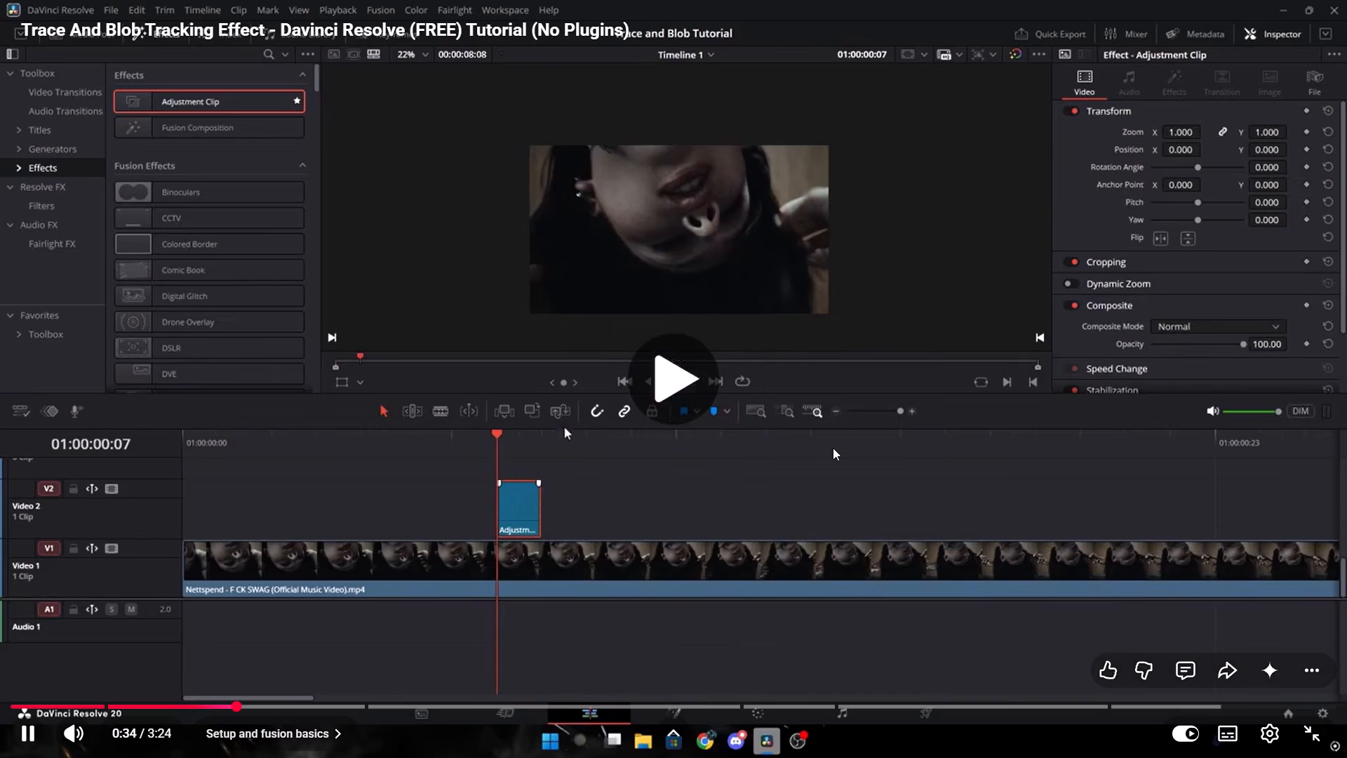
key("space")
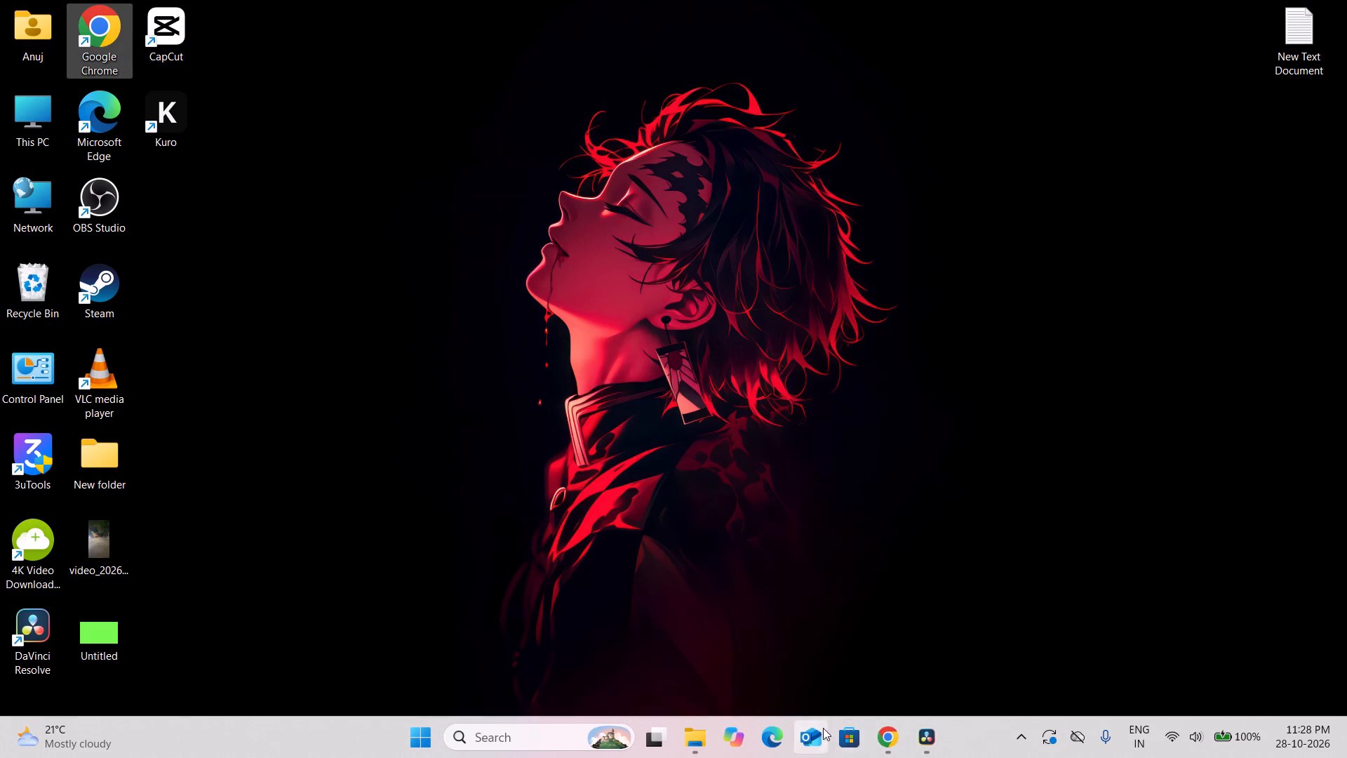
Switch to DaVinci Resolve and open the Video 3 adjustment clip in the Fusion page from the Edit timeline.
left_click(944, 754)
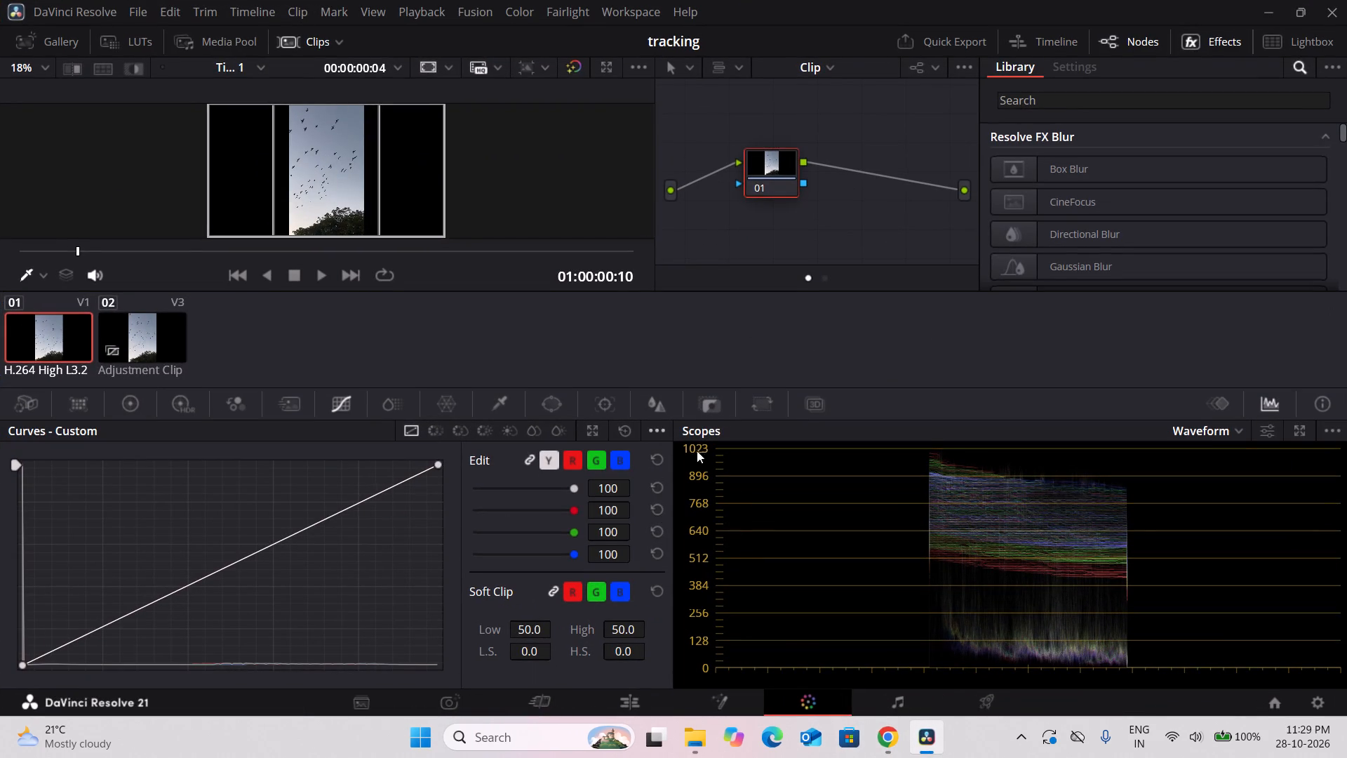
left_click(736, 714)
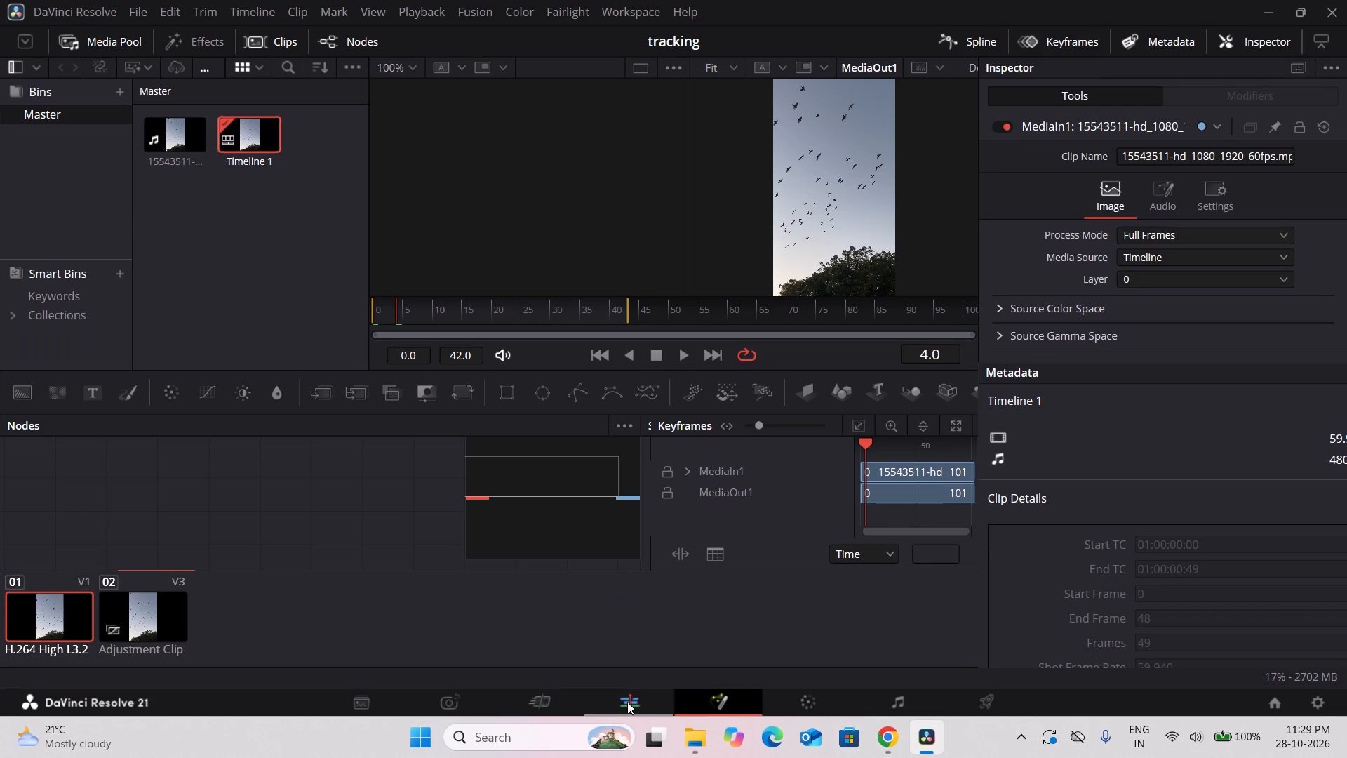
left_click(631, 713)
right_click(652, 579)
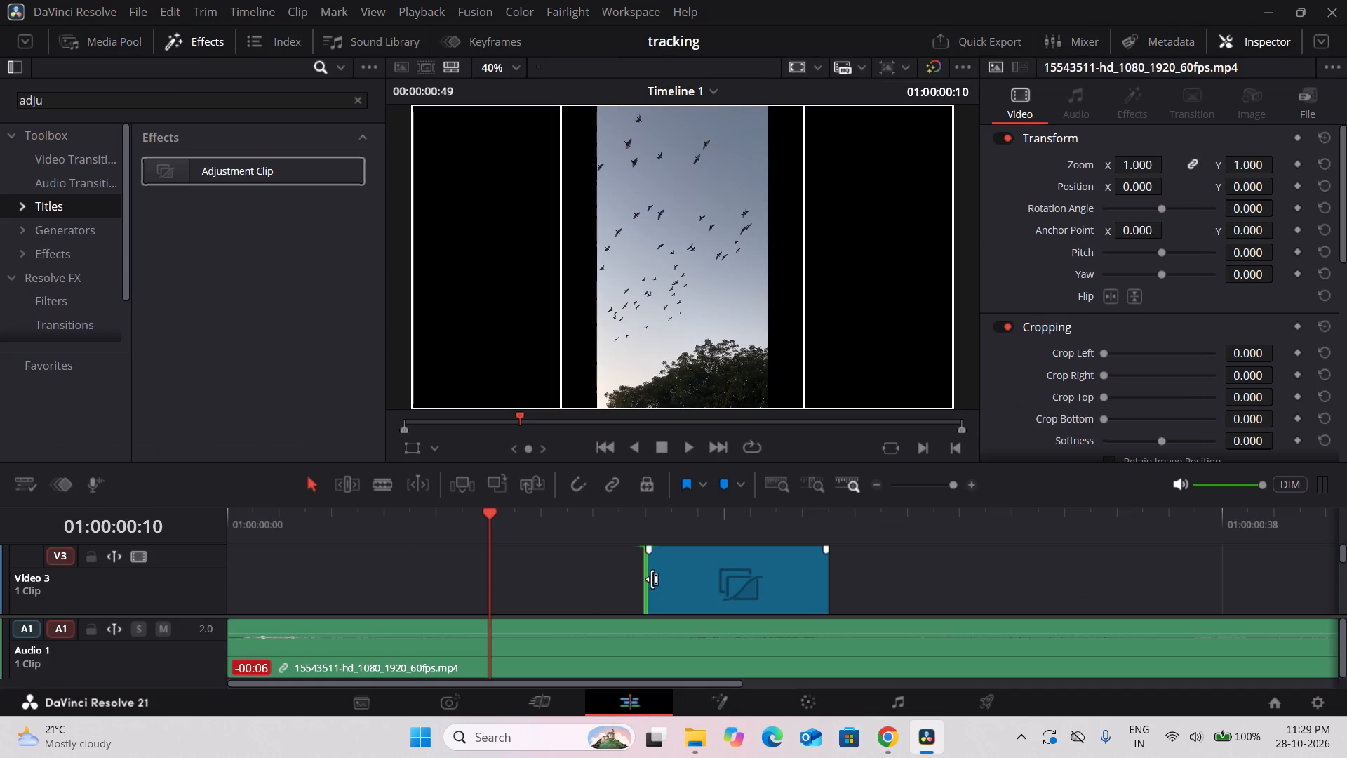
left_click(697, 577)
right_click(697, 577)
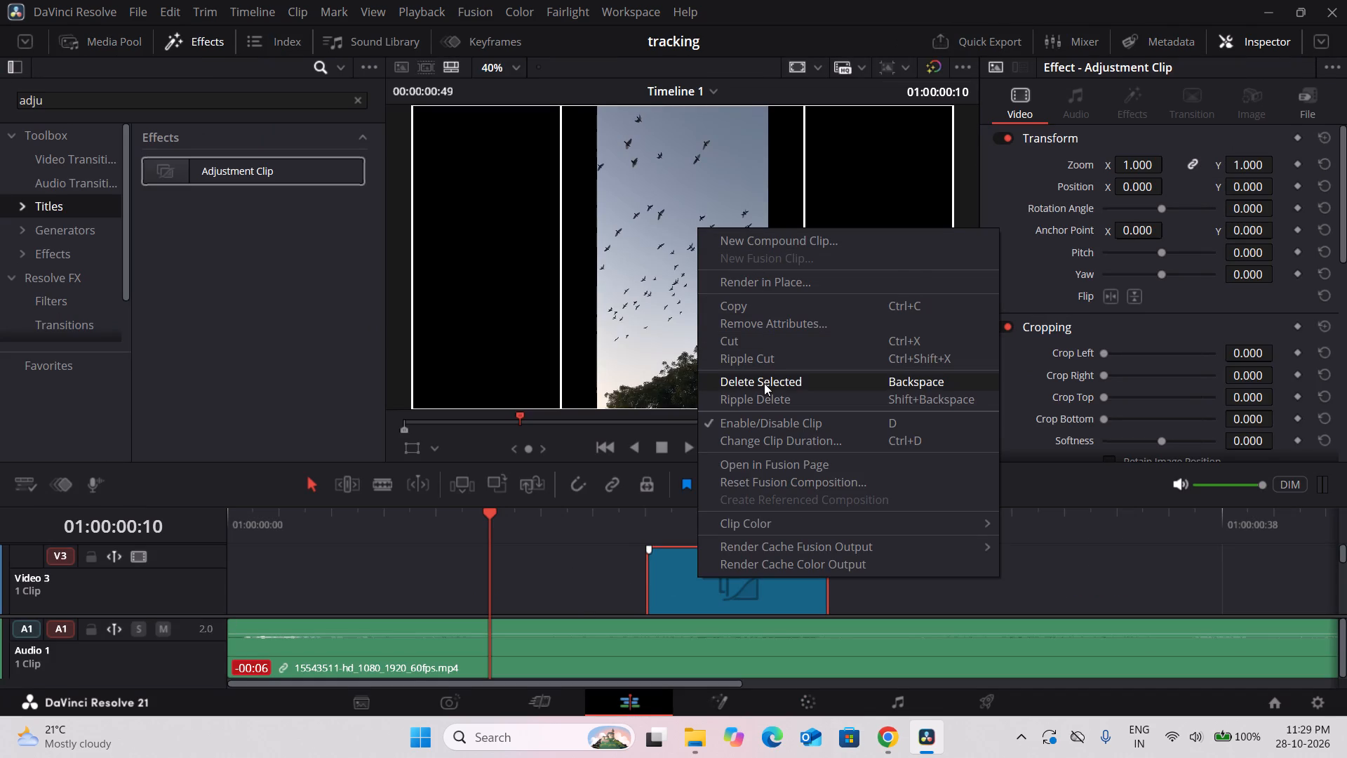
left_click(761, 464)
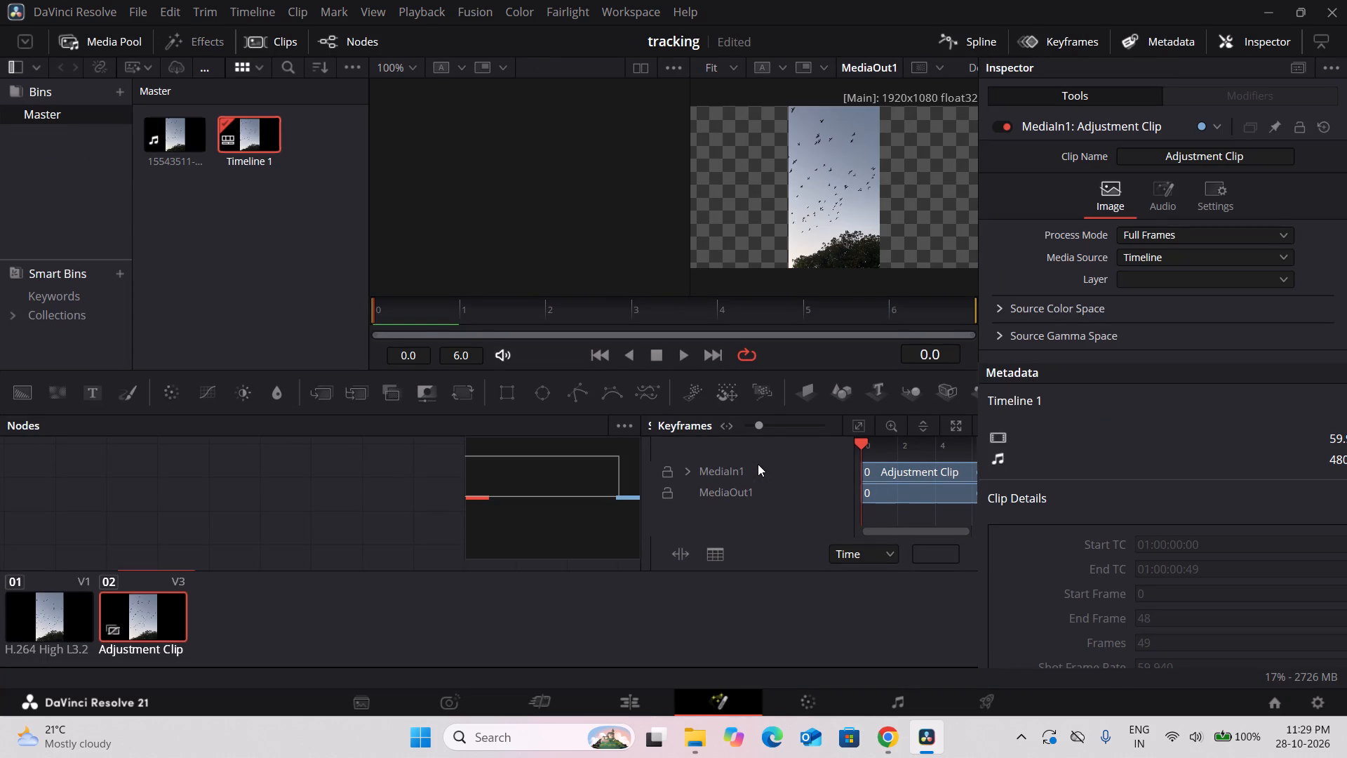
left_click_drag(462, 519, 391, 521)
left_click_drag(391, 521, 431, 521)
left_click_drag(511, 530, 596, 500)
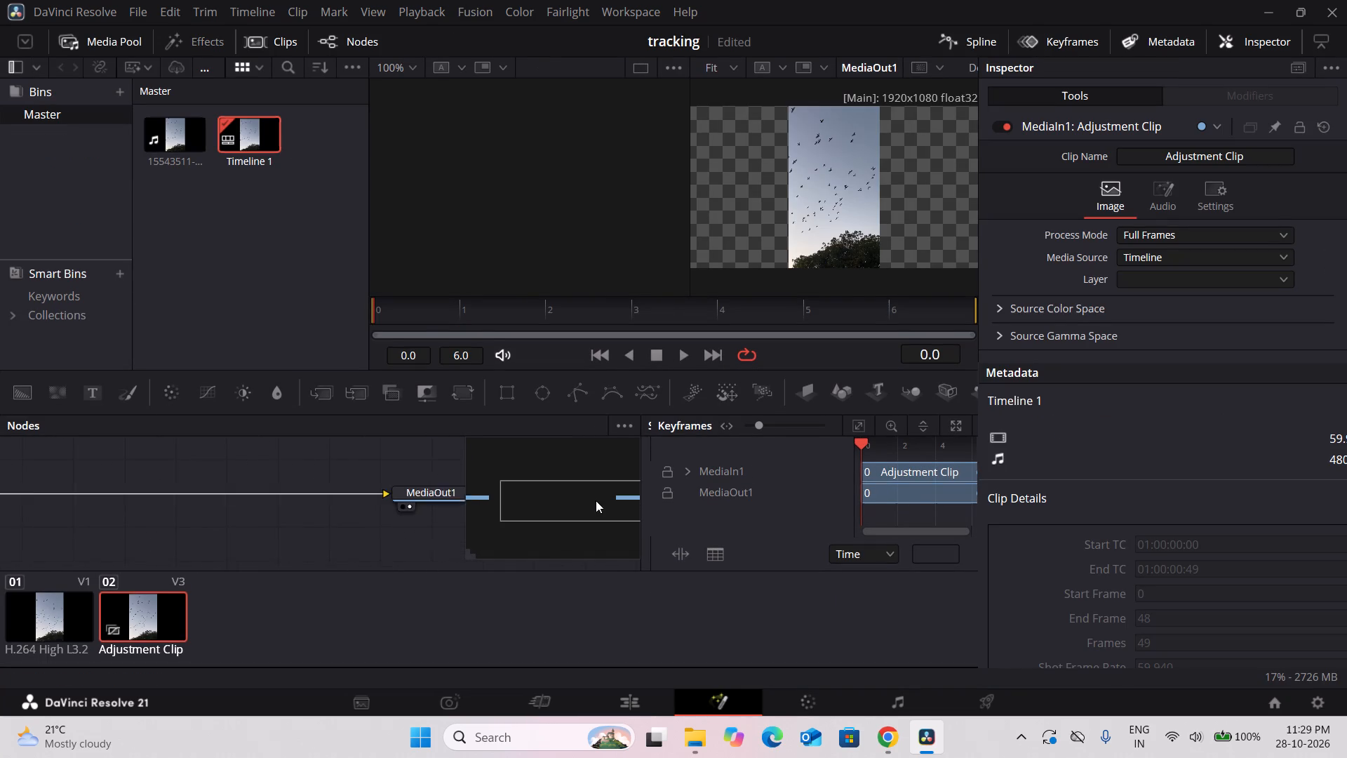
left_click_drag(596, 500, 559, 500)
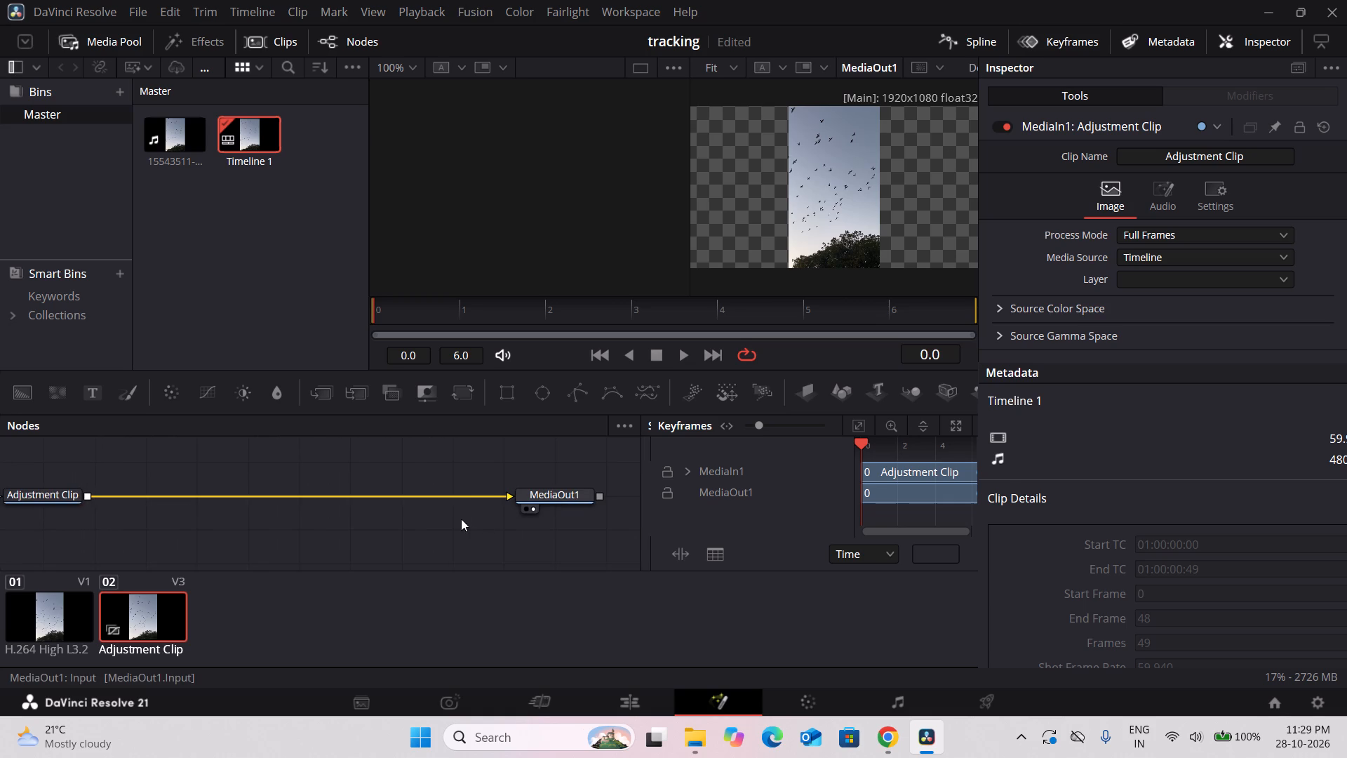
Switch to Chrome and watch the tutorial from 0:36 to 0:39 for the Background and Merge node setup.
left_click(890, 757)
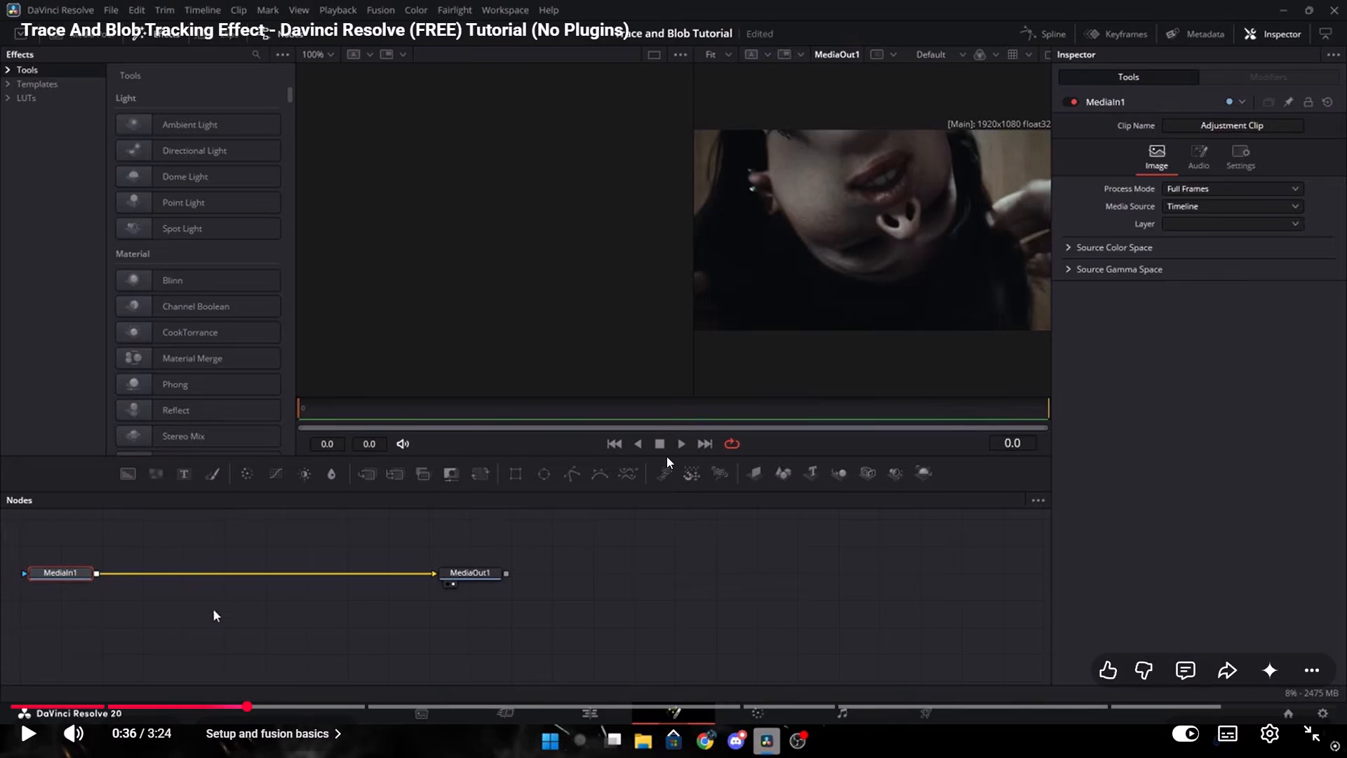
left_click(666, 456)
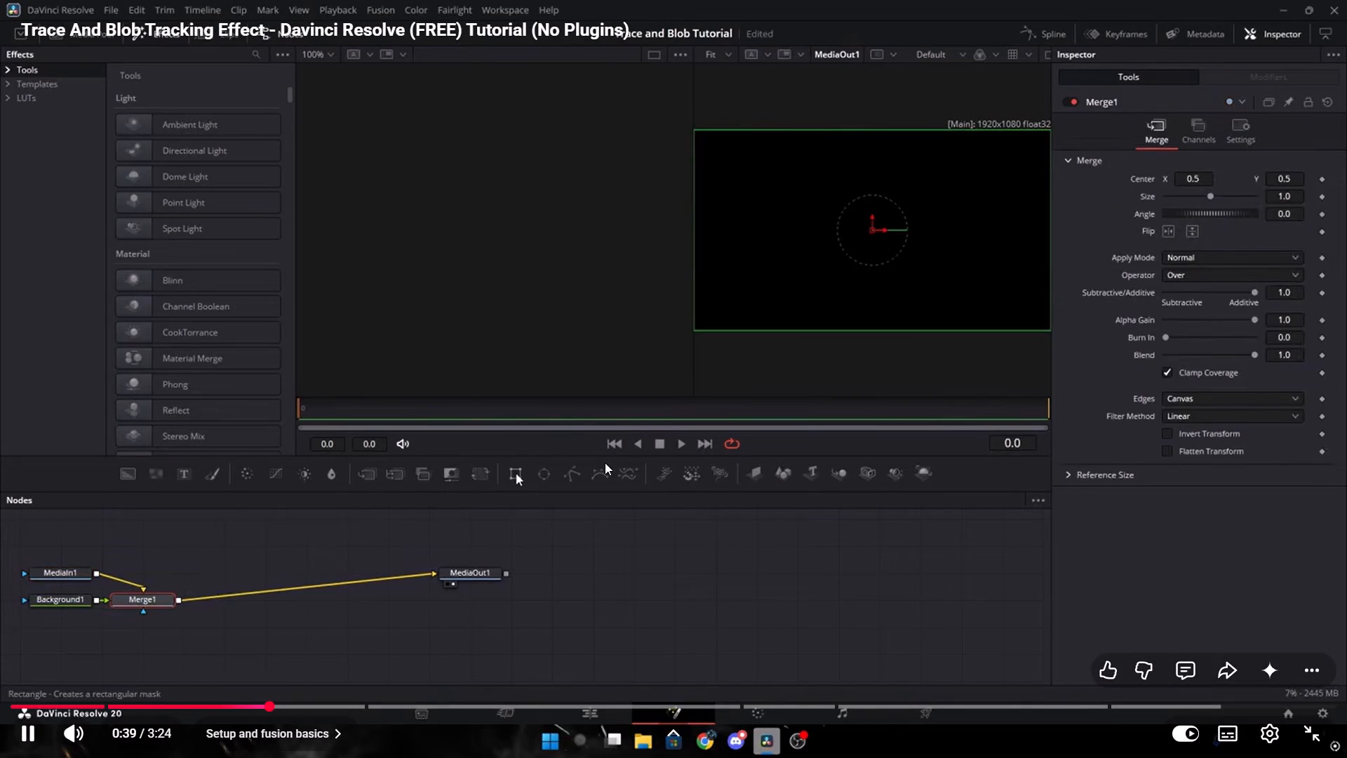
key("Left")
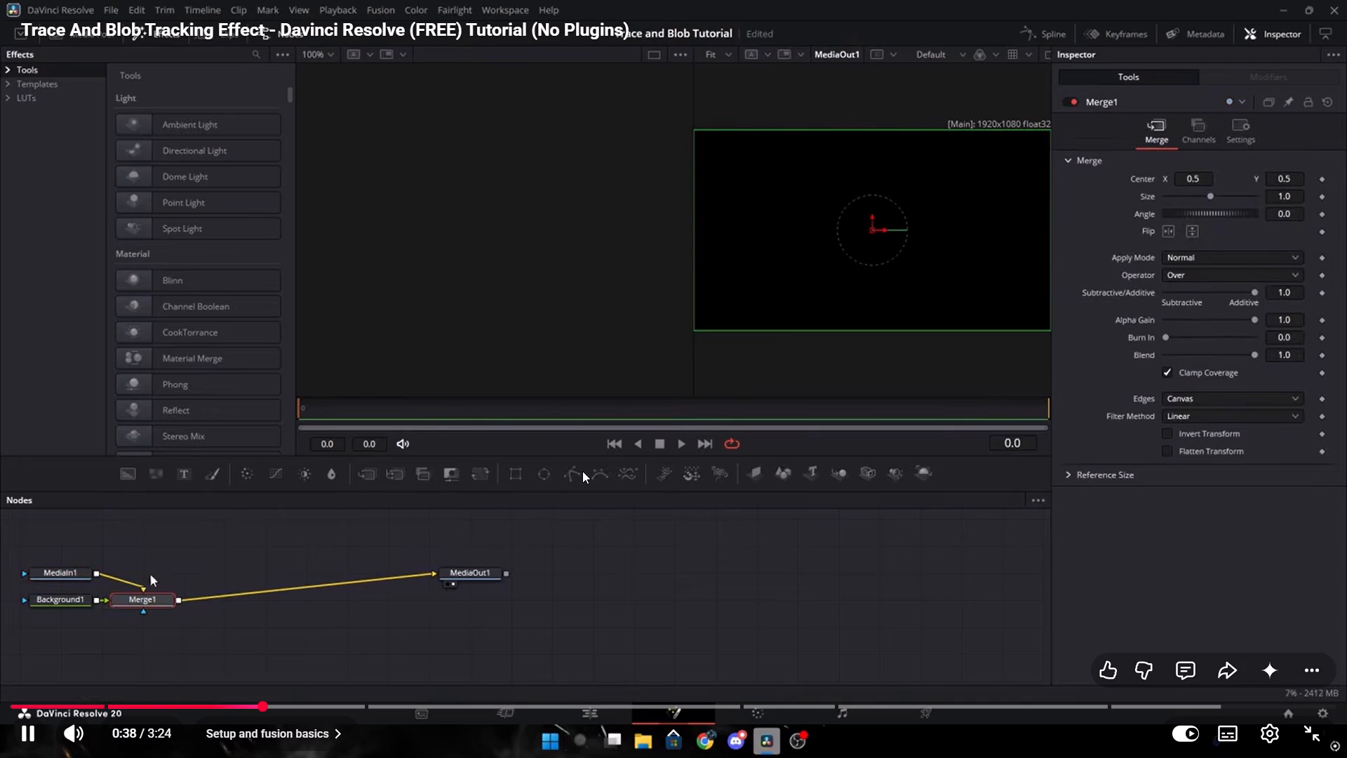
key("space")
double_click(724, 517)
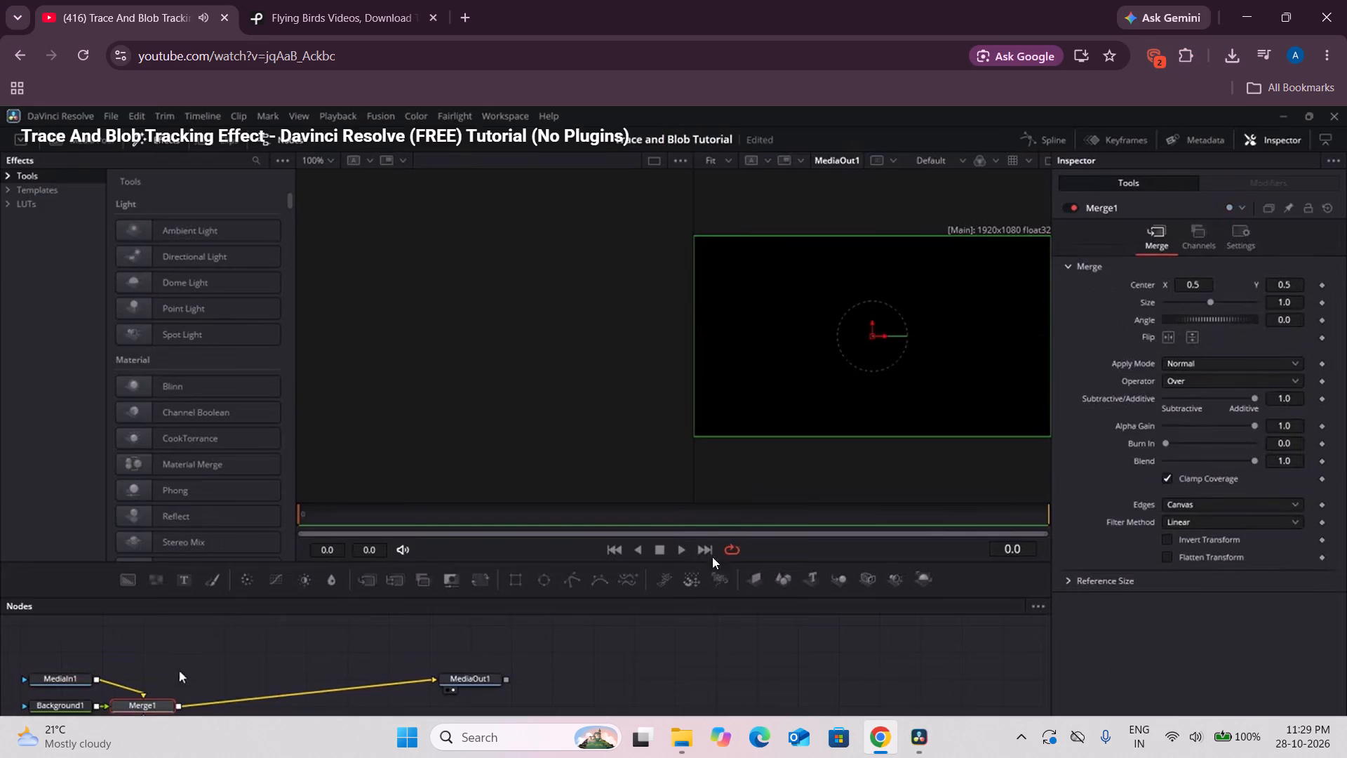
Switch to DaVinci Resolve, add a Background node and place it just above the Adjustment Clip node.
left_click(927, 733)
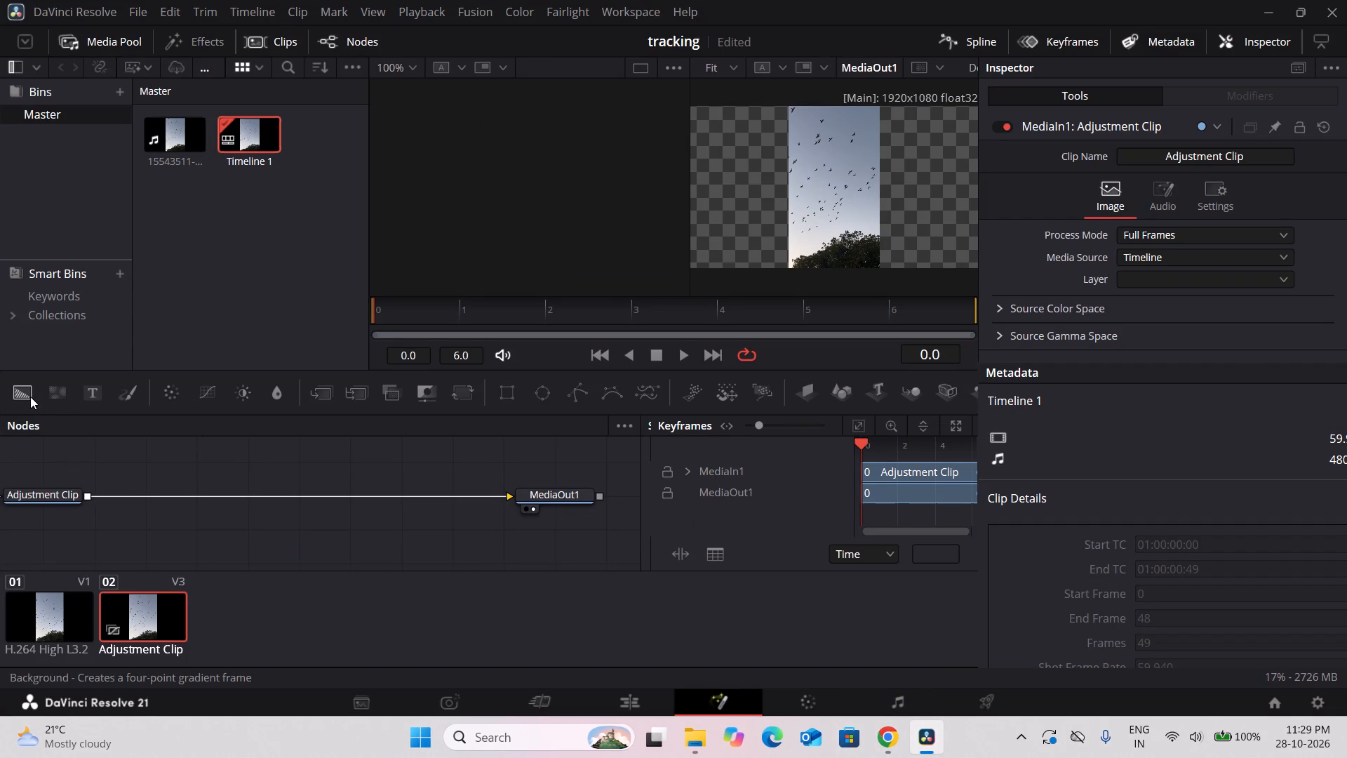
left_click(29, 397)
left_click_drag(462, 514, 56, 465)
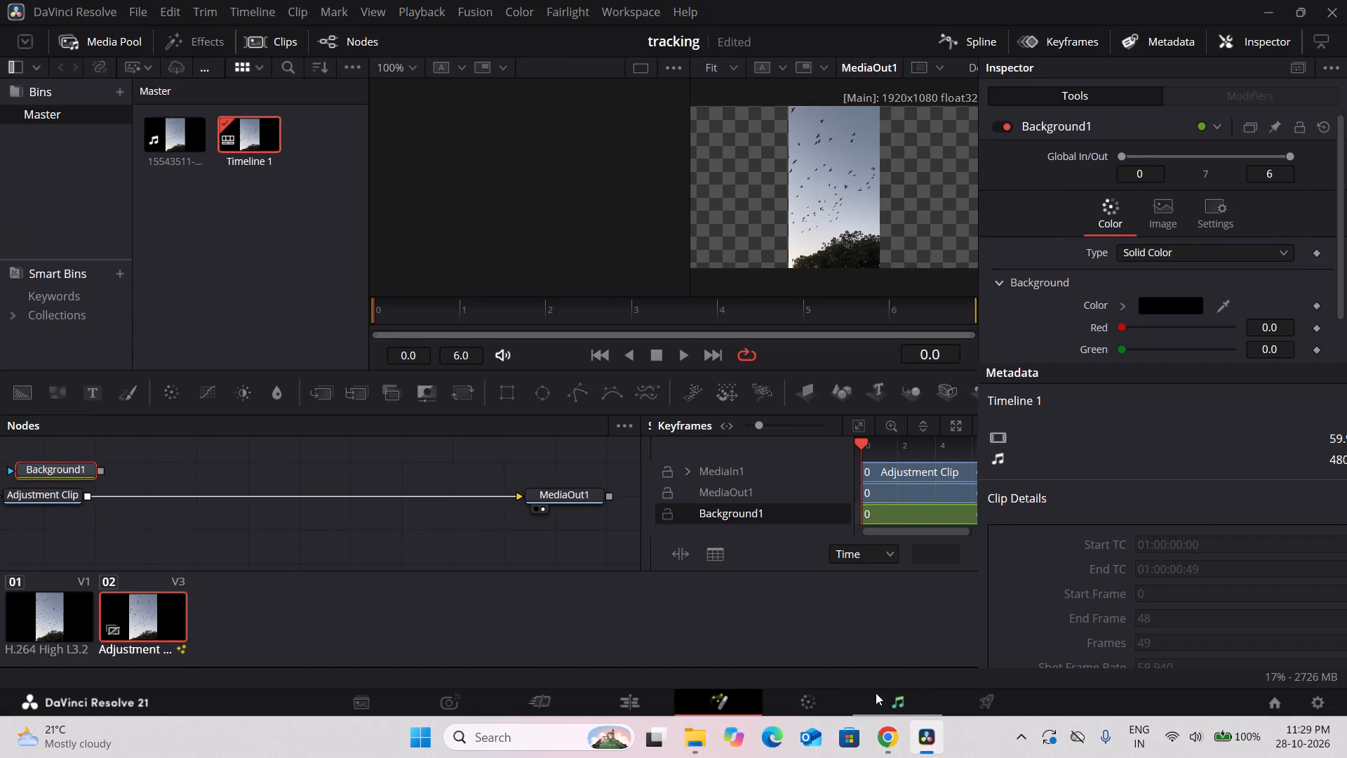
Switch to Chrome and watch the tutorial from 0:38 to about 0:41 for how the rectangle mask is added.
left_click(896, 745)
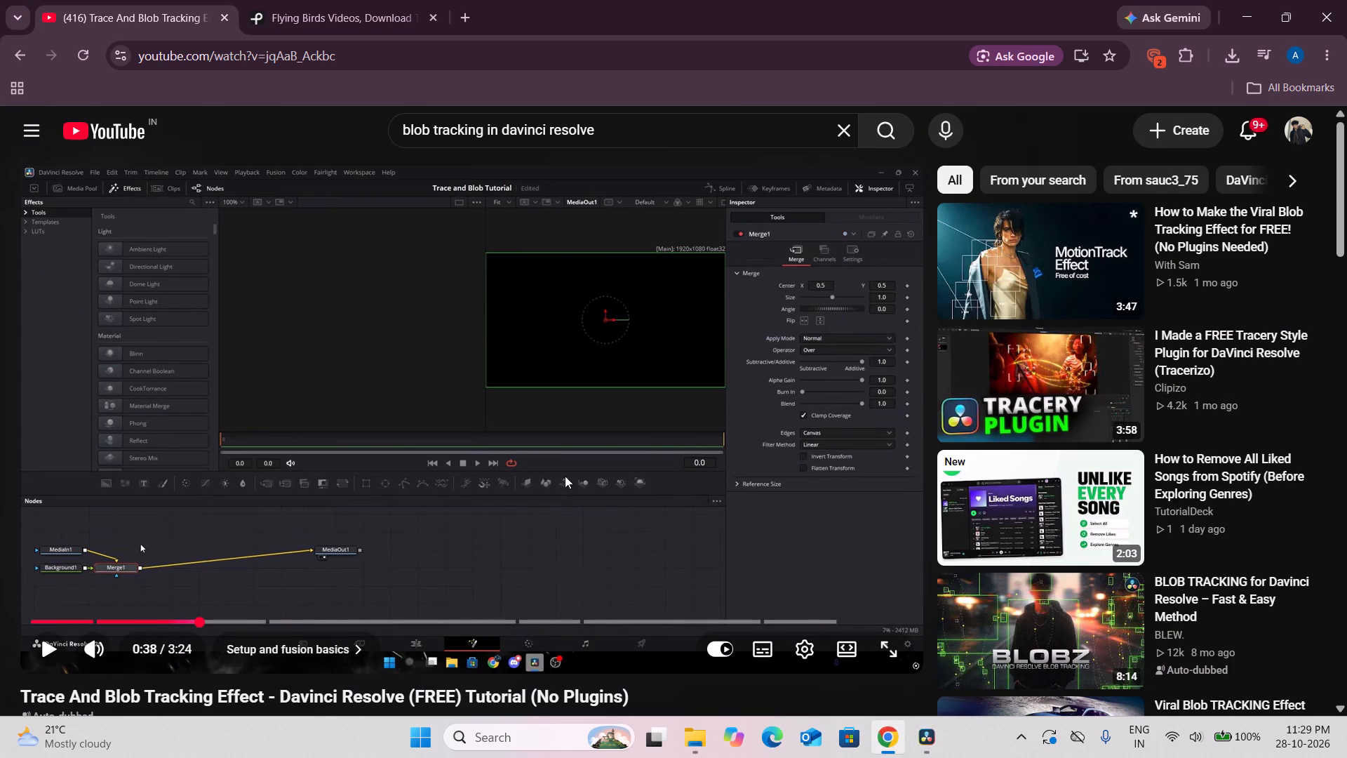
left_click(565, 476)
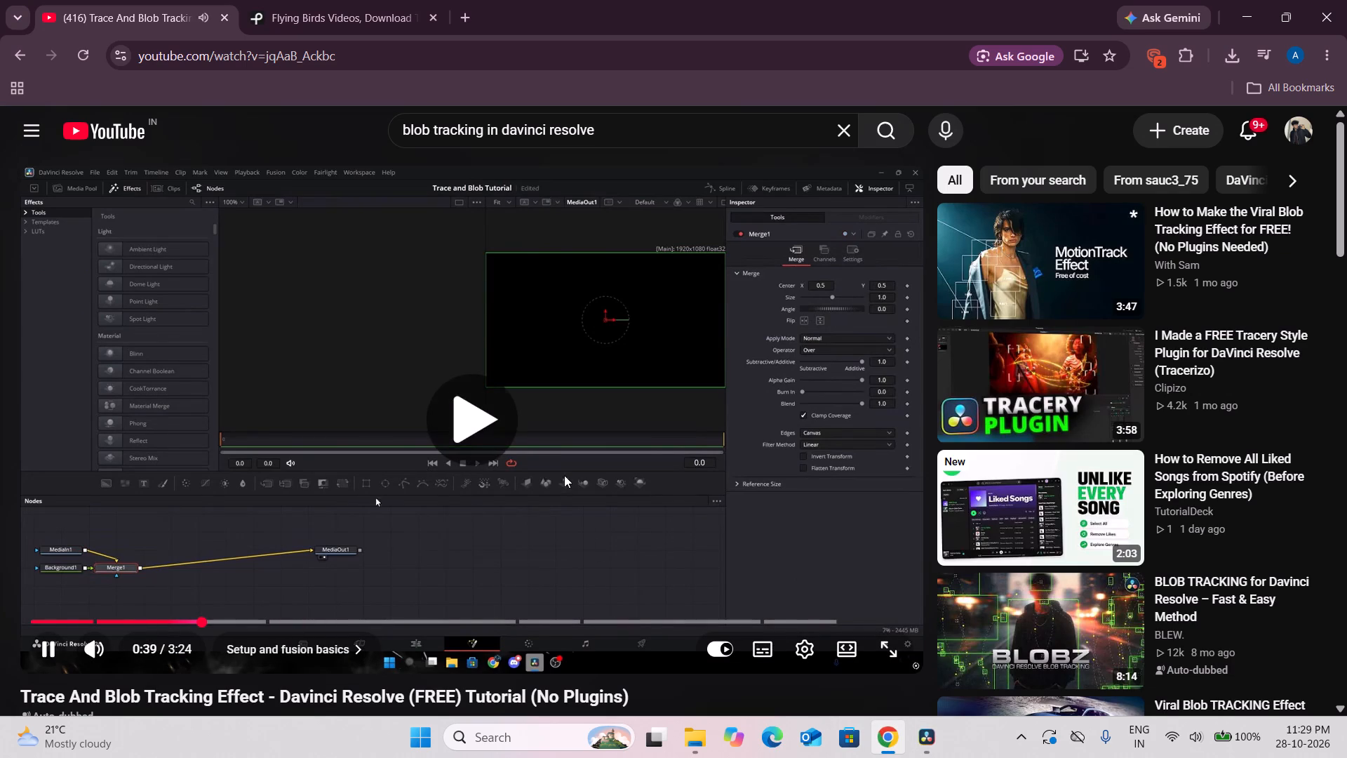
left_click(564, 474)
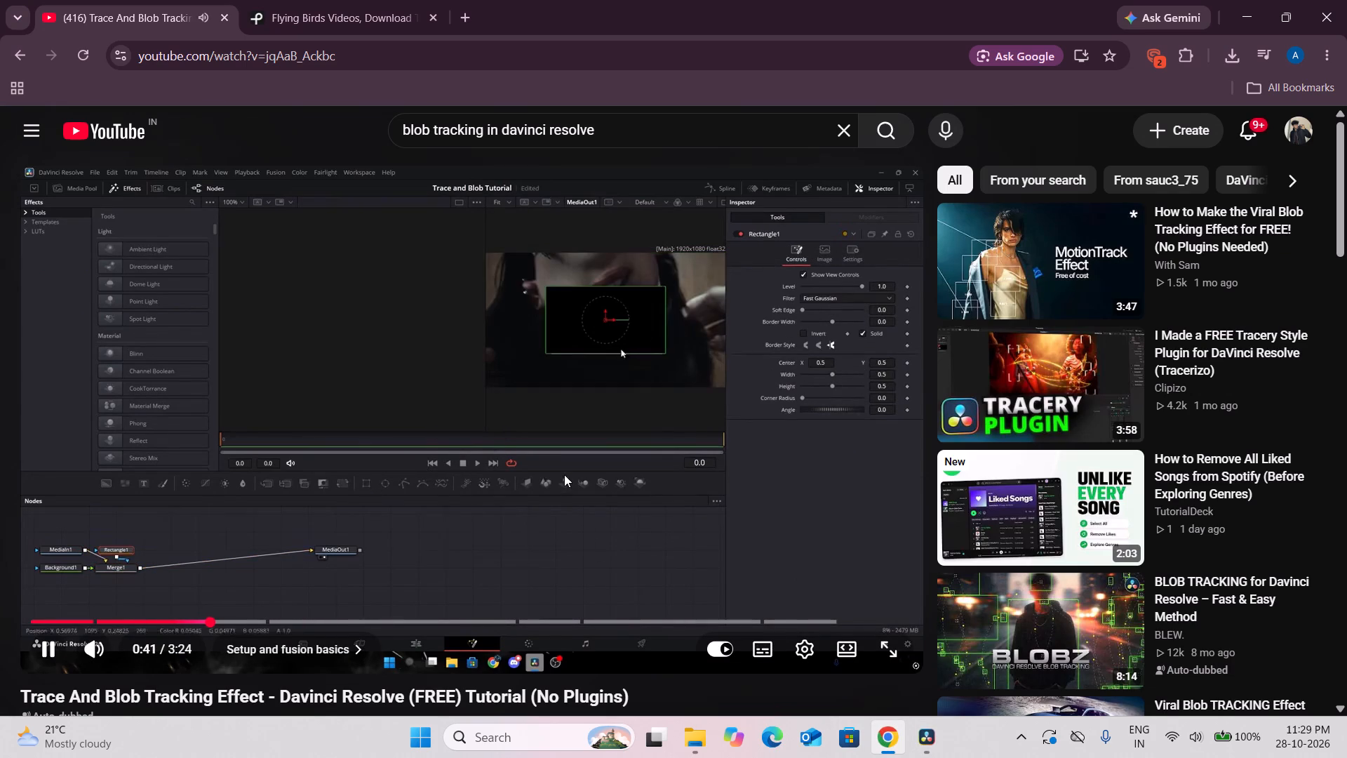
Switch to DaVinci Resolve, add a Rectangle mask to the Background node and place it to that node's right.
left_click(925, 732)
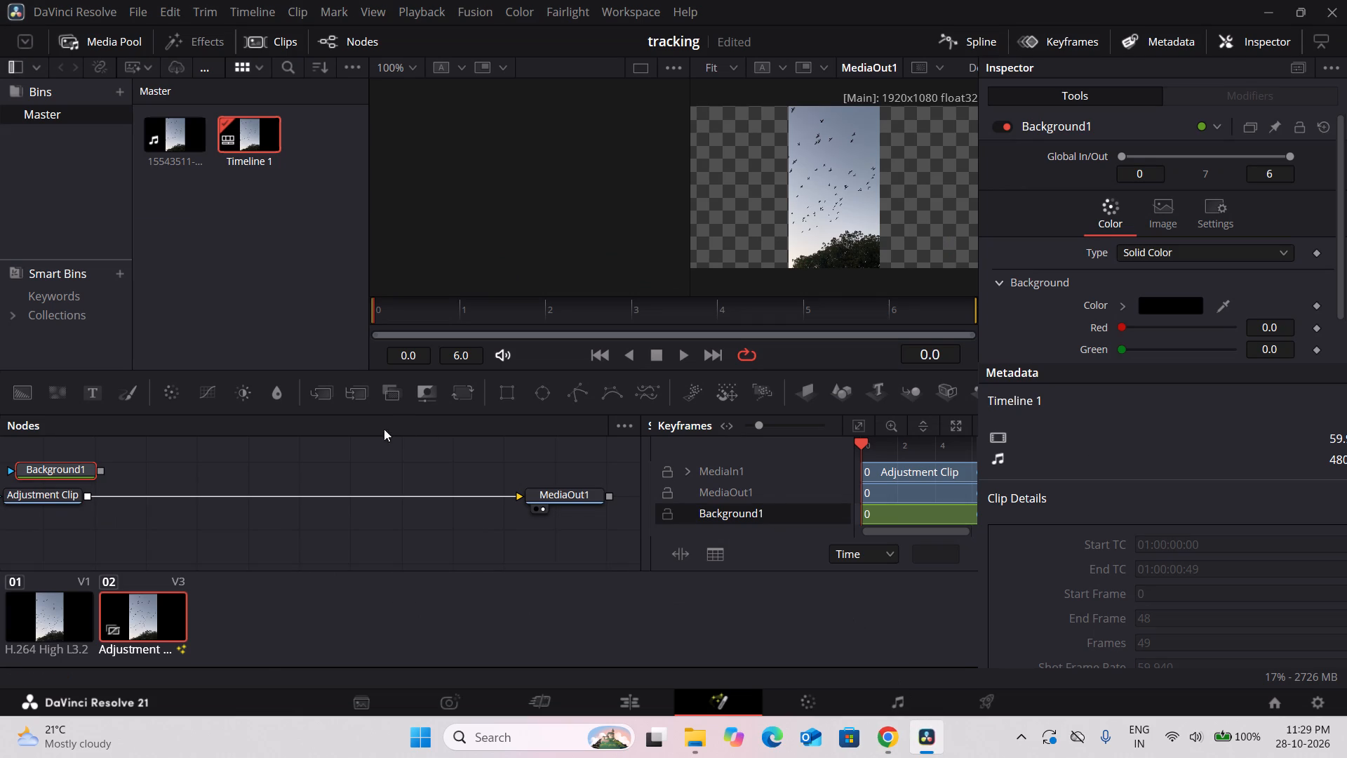
left_click(513, 393)
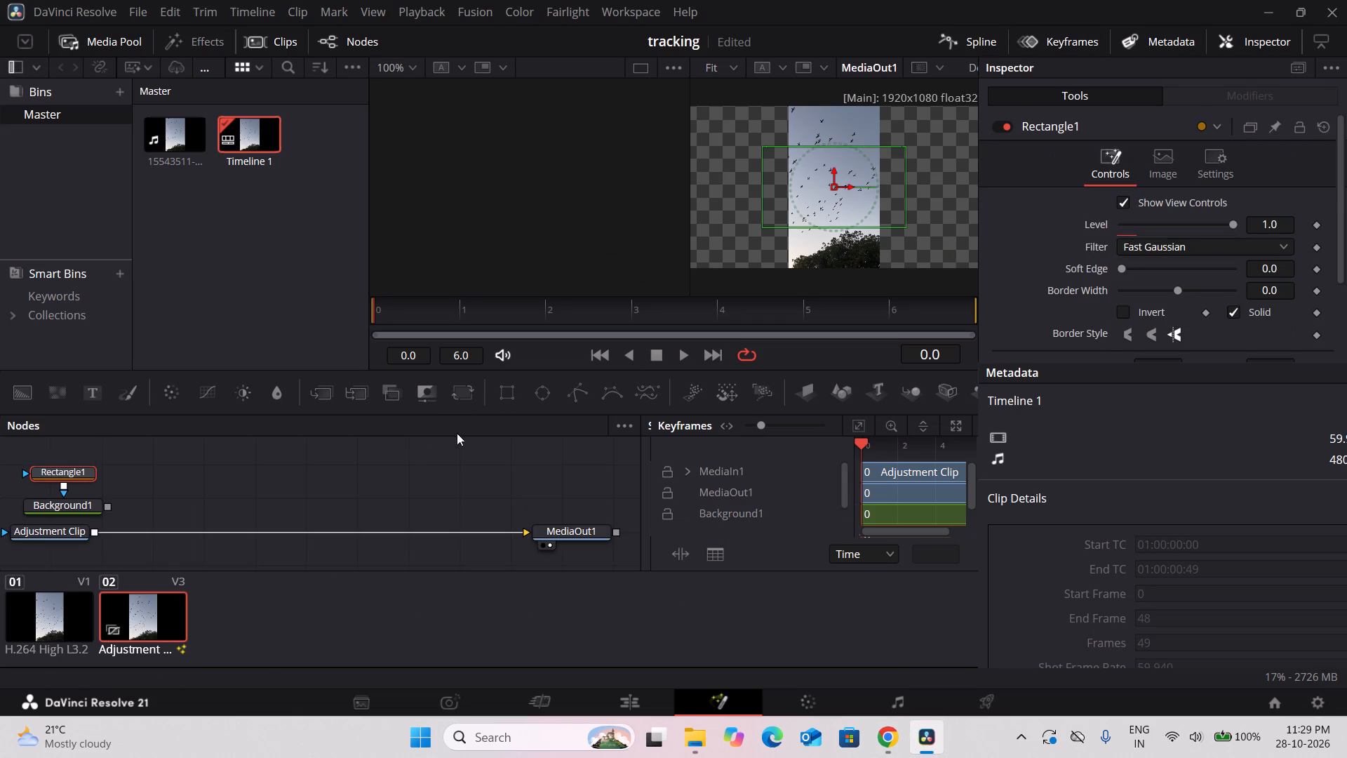
left_click_drag(66, 472, 234, 488)
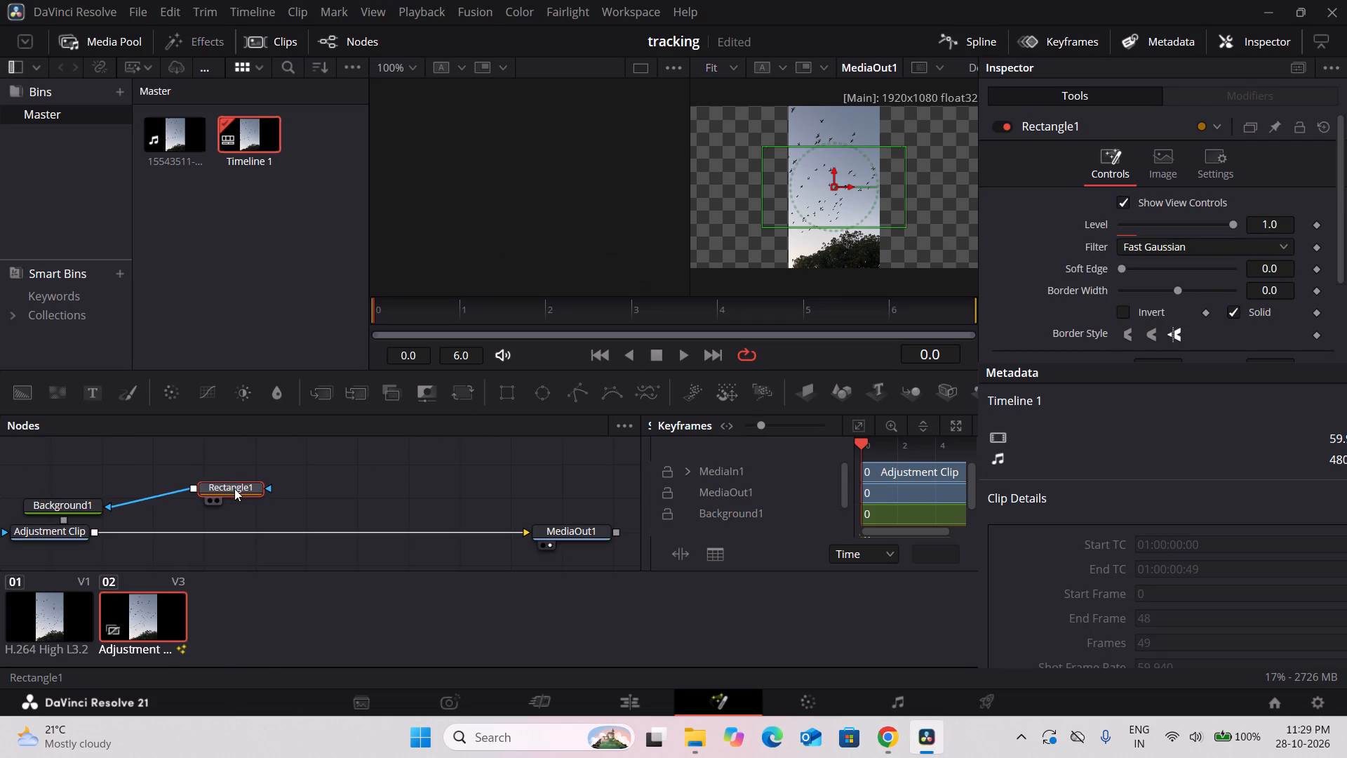
left_click_drag(234, 488, 234, 489)
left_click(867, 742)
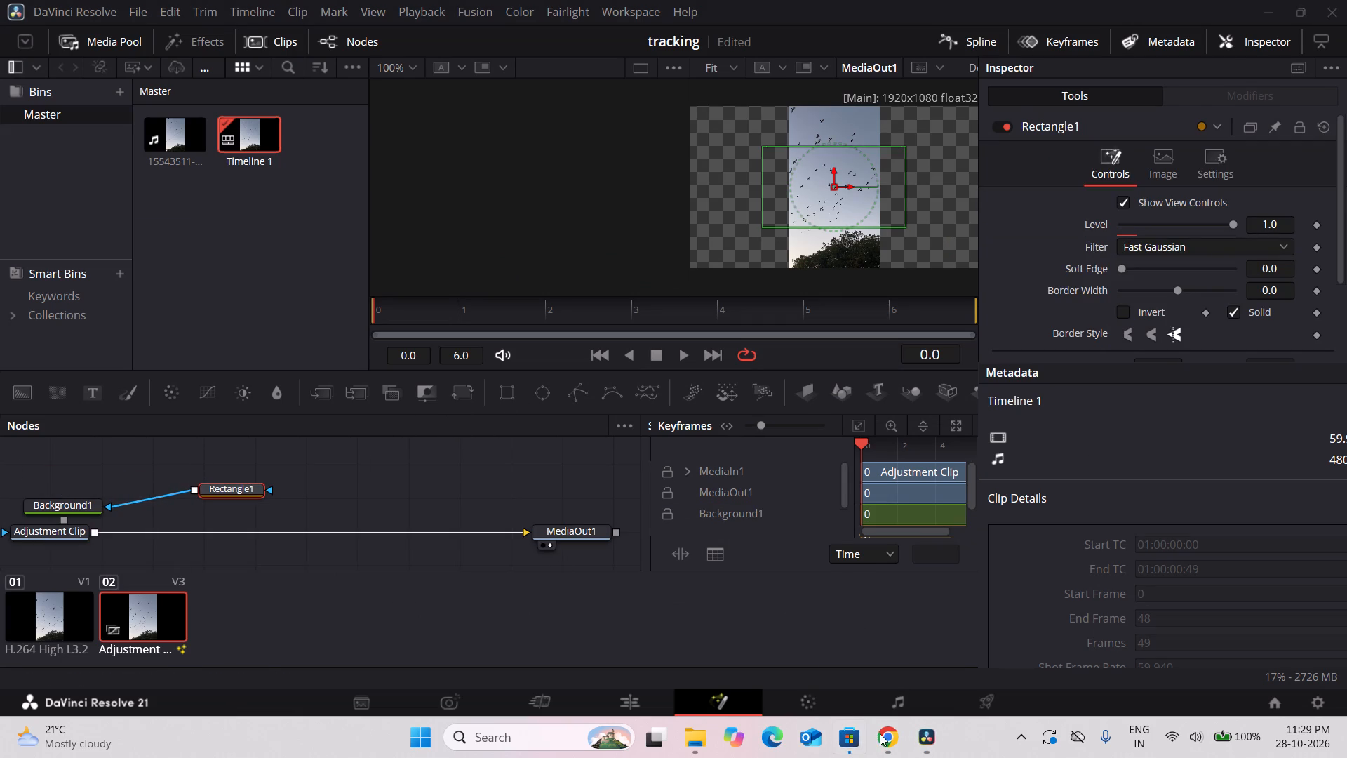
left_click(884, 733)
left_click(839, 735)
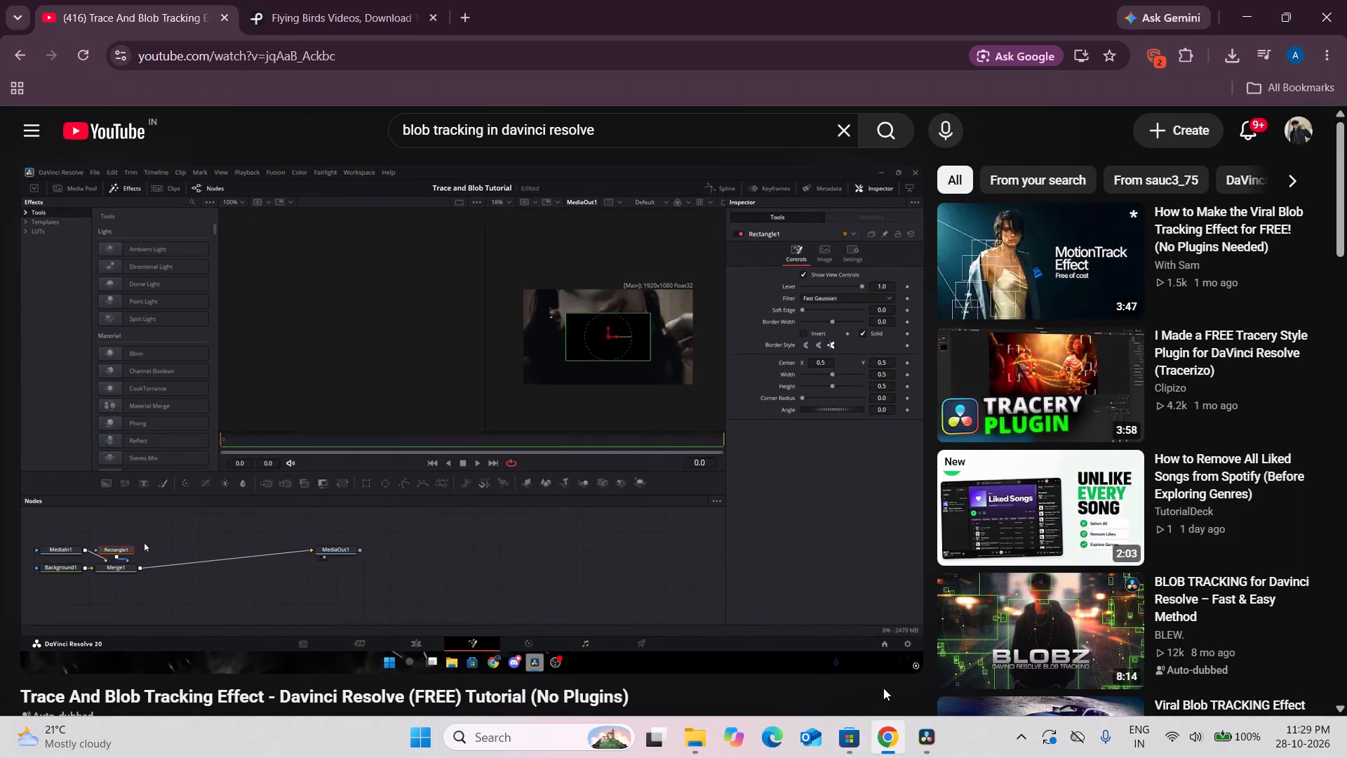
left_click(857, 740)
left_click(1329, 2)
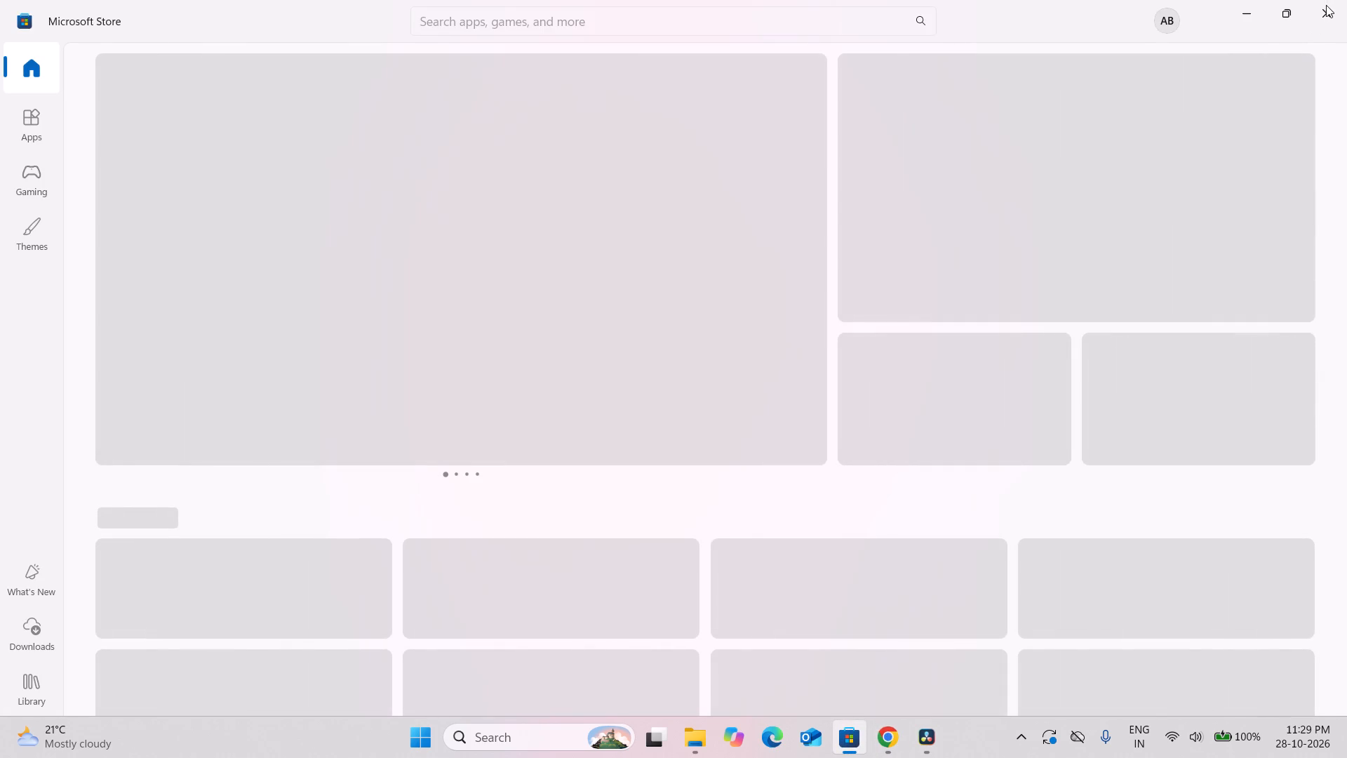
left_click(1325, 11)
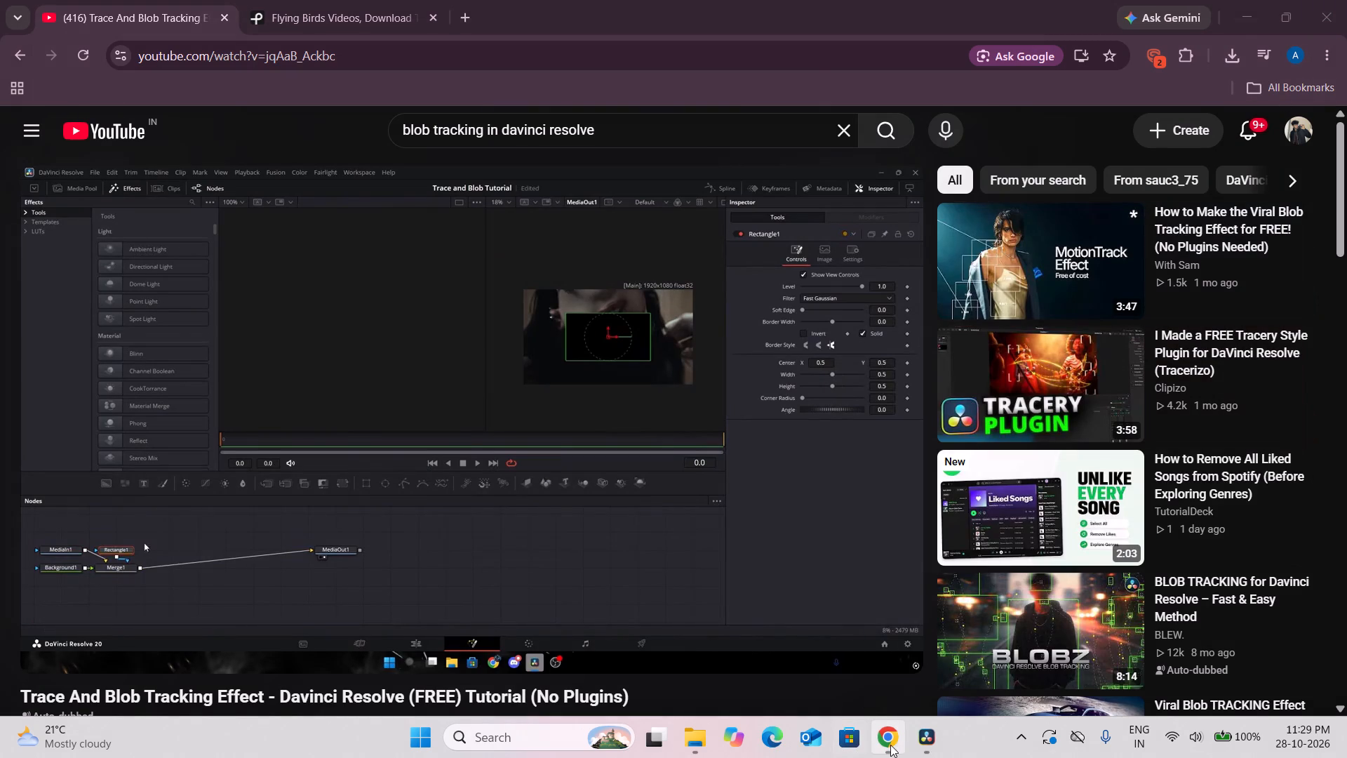
Watch the tutorial up to 0:43 for how the rectangle, background and merge nodes are arranged.
left_click(714, 494)
left_click(711, 493)
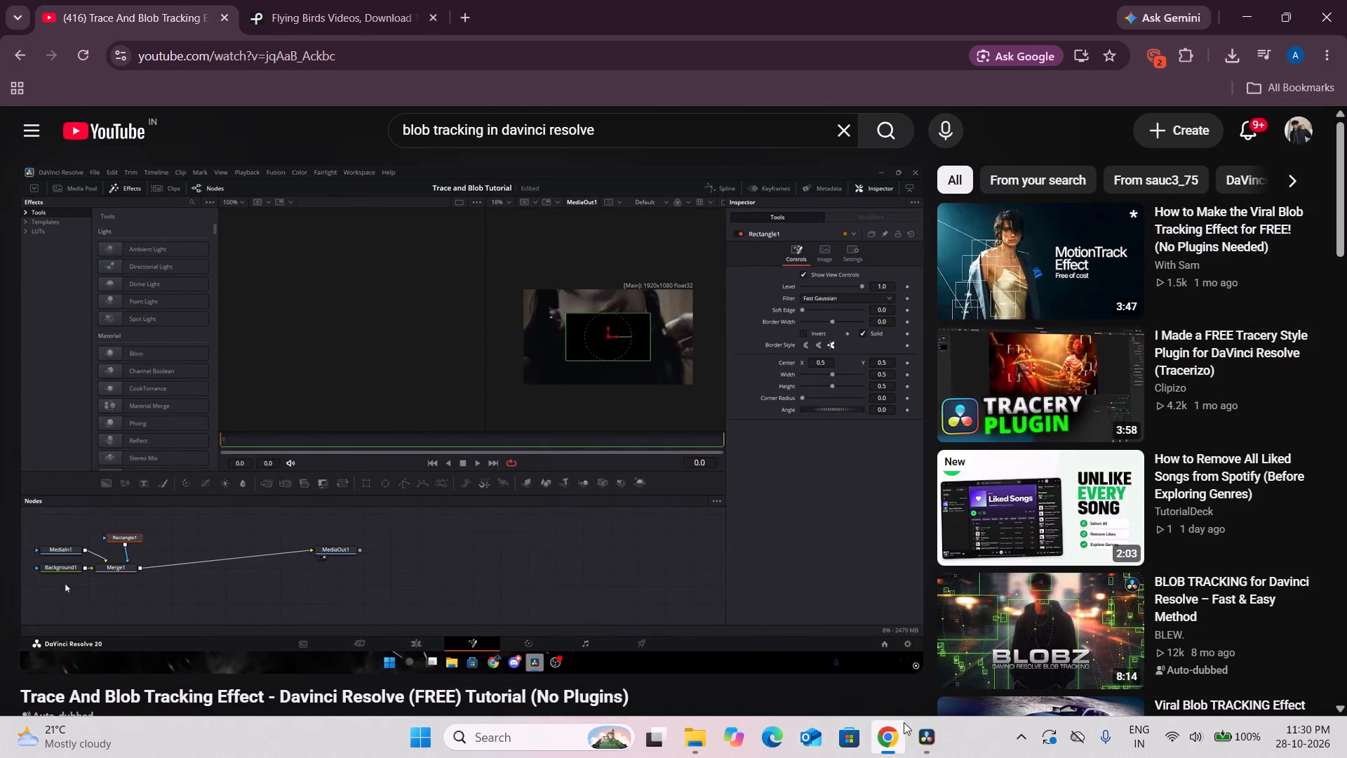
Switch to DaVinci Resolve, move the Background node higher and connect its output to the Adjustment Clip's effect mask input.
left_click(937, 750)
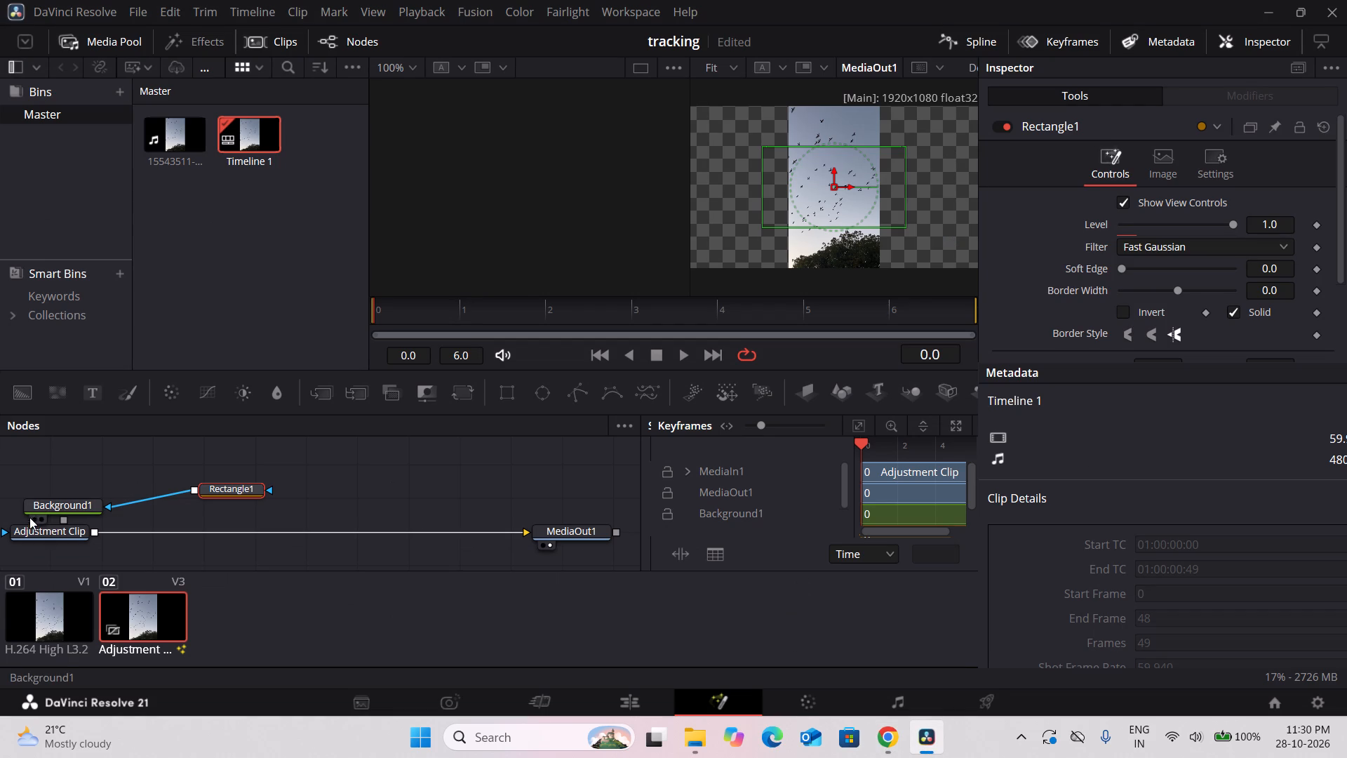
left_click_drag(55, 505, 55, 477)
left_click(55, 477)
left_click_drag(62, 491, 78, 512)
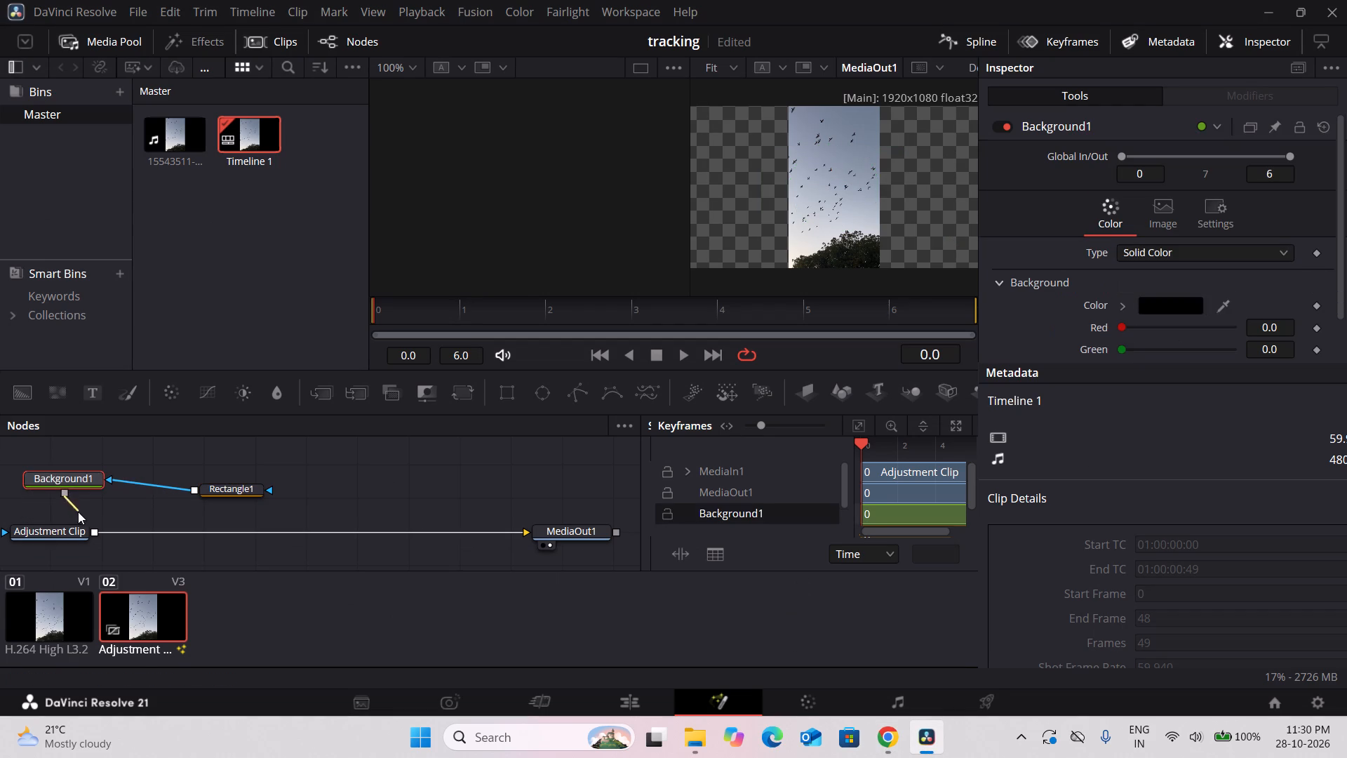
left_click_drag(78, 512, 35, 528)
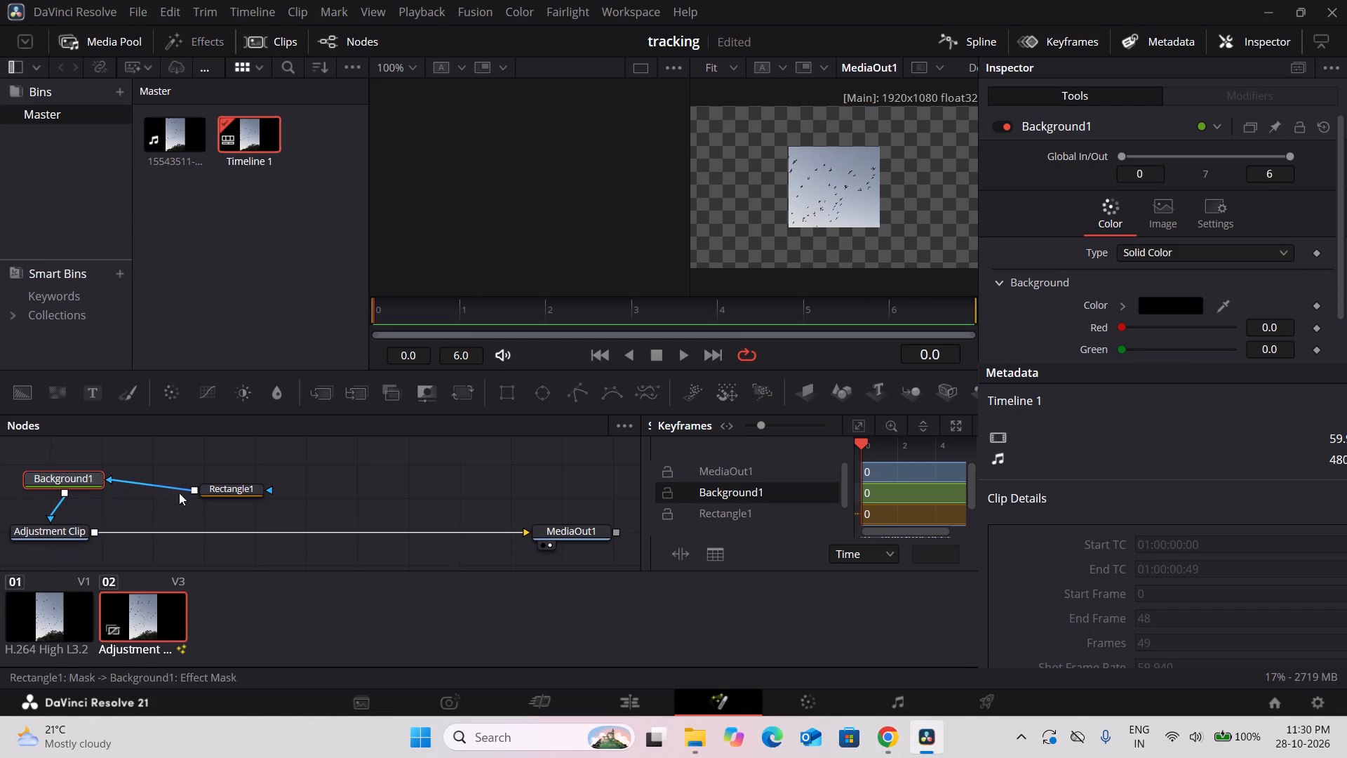
Switch to Chrome and check the node connections shown at 0:43 of the tutorial.
left_click(876, 740)
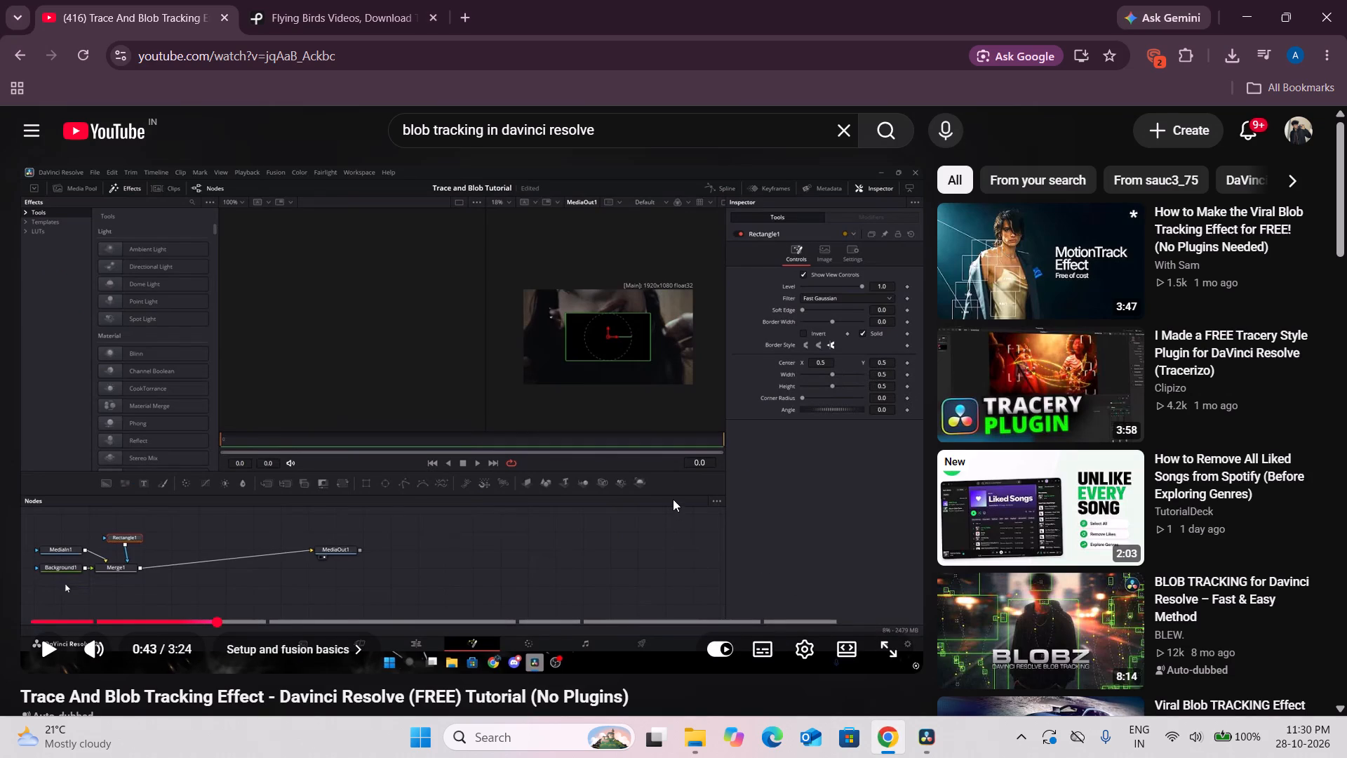
scroll(673, 499, "down", 1)
scroll(673, 499, "up", 1)
scroll(76, 568, "down", 1)
scroll(76, 568, "up", 1)
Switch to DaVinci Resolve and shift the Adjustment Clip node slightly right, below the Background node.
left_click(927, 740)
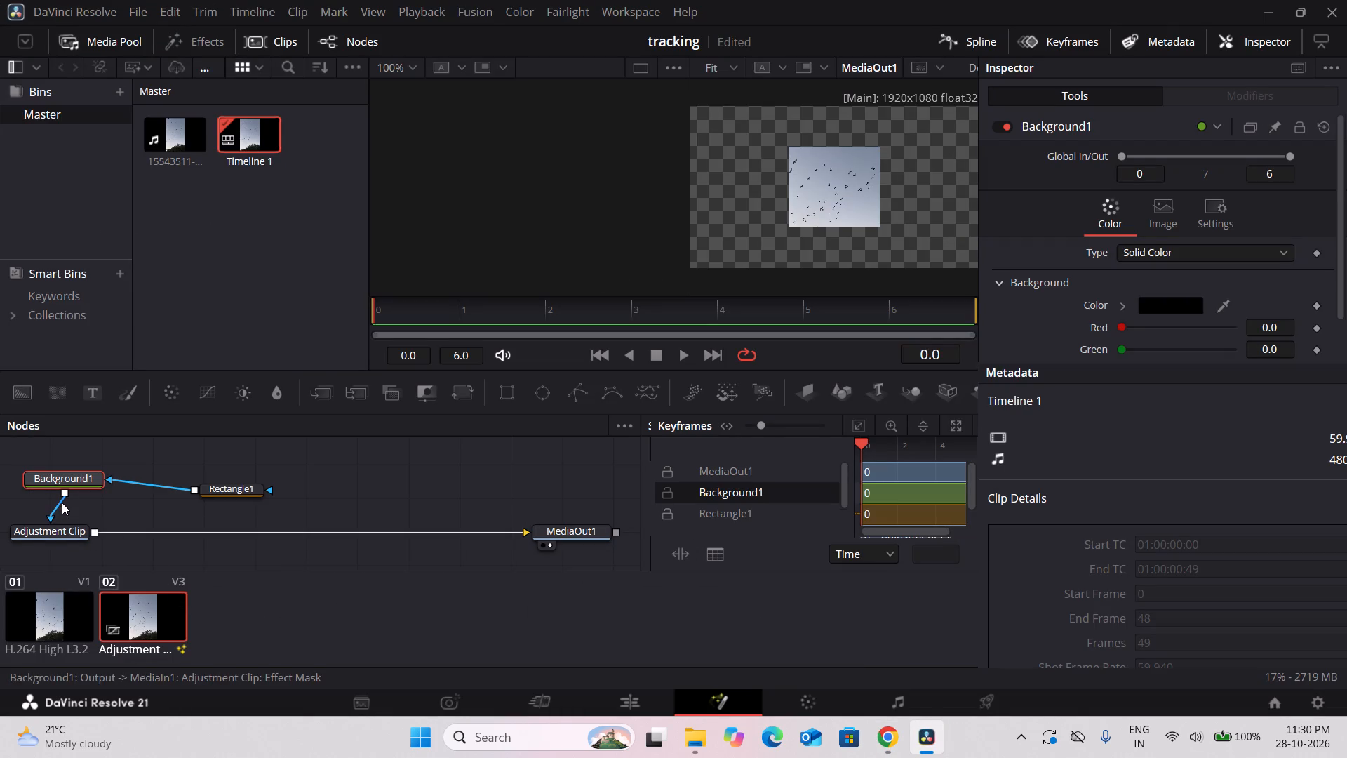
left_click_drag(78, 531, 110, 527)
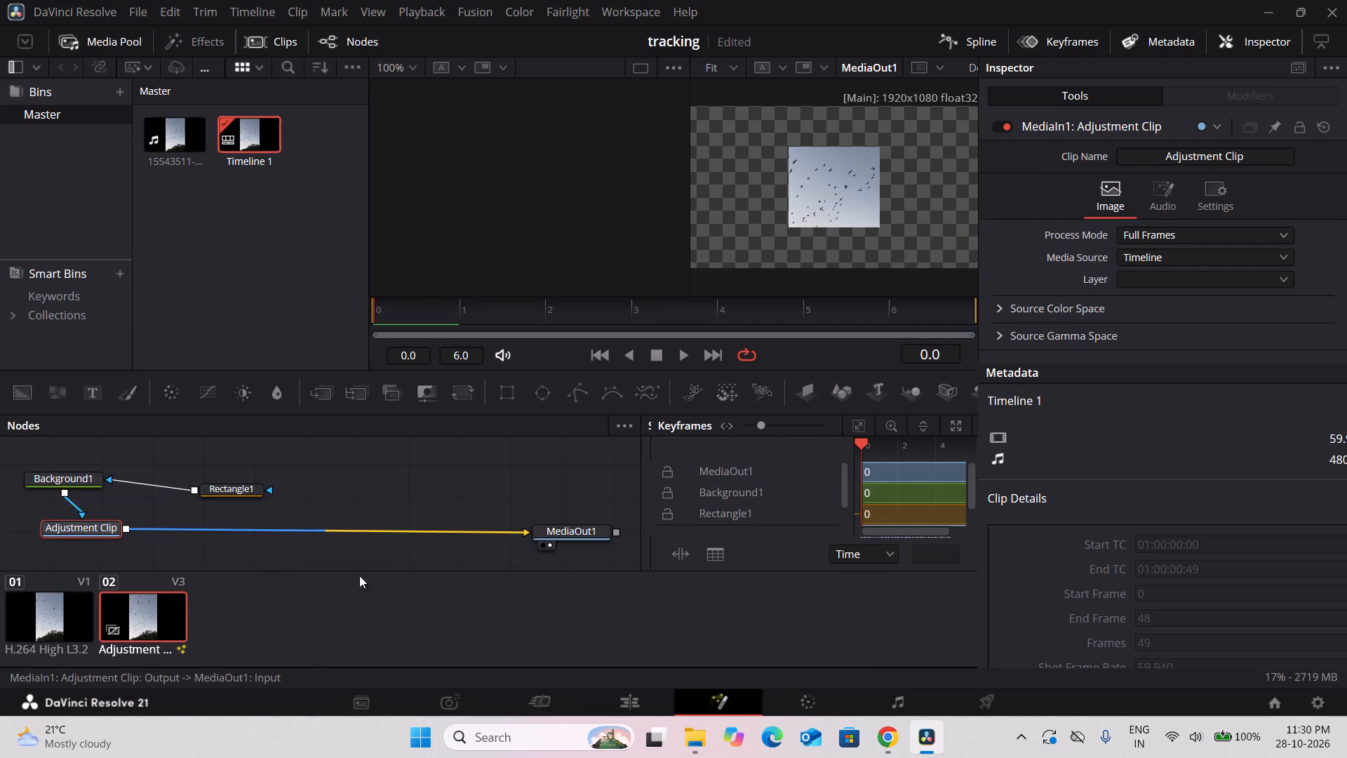
Switch between Chrome and DaVinci Resolve to compare the tutorial's node layout with the current node graph.
left_click(887, 738)
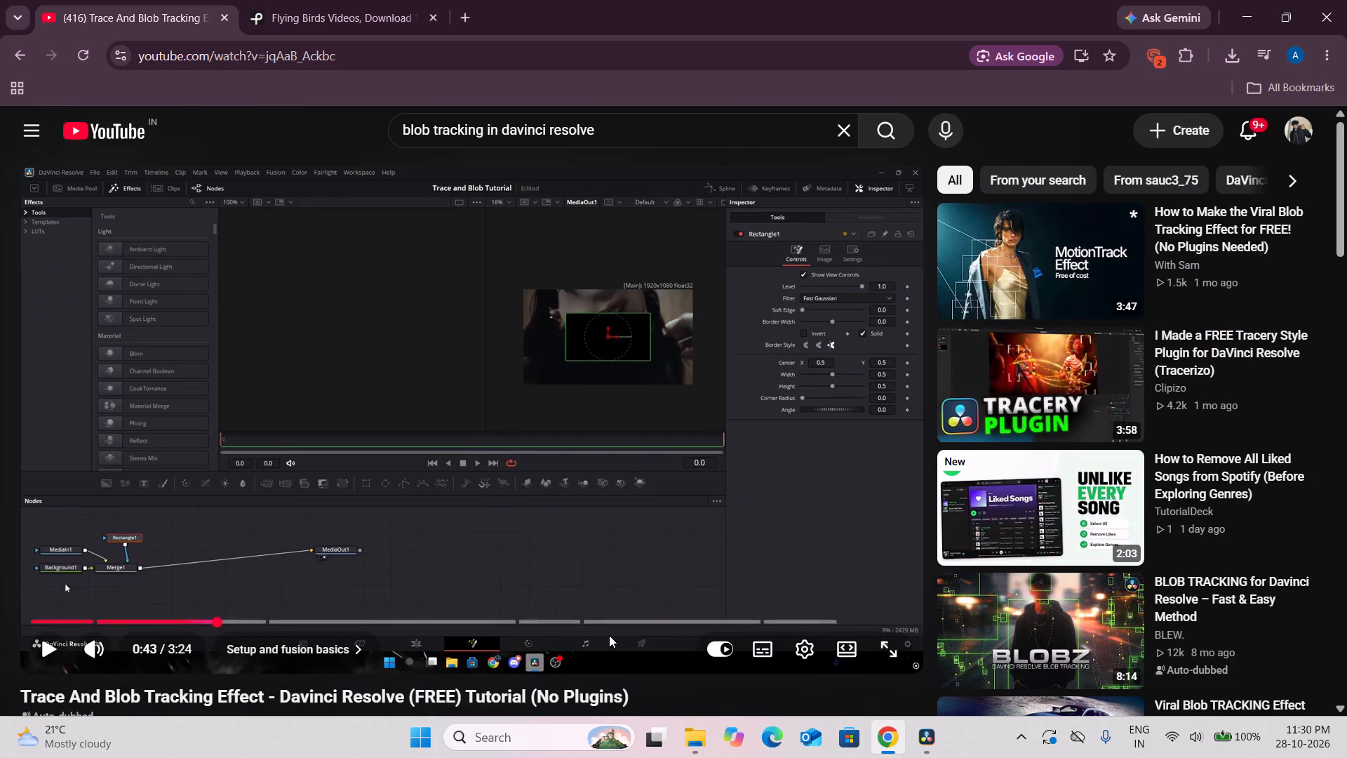
left_click(925, 745)
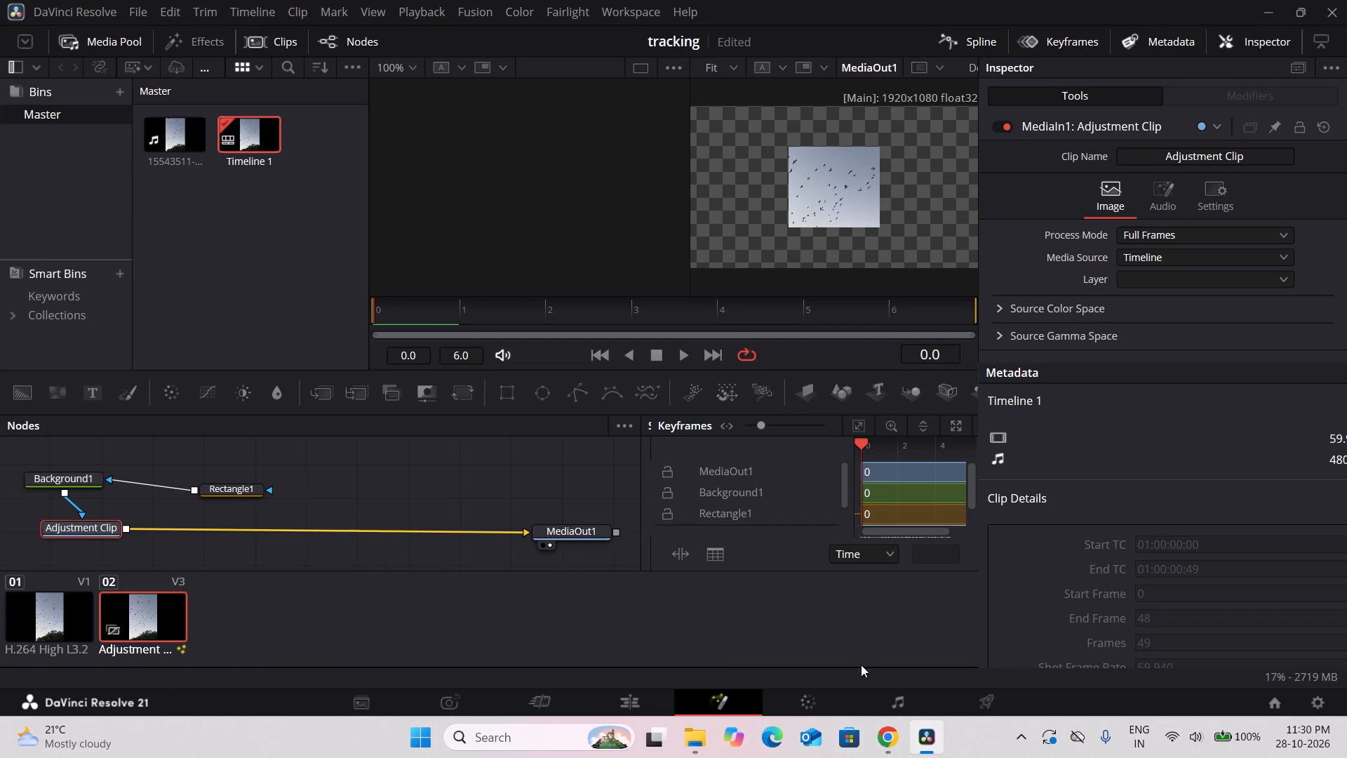
left_click(883, 742)
left_click(924, 750)
left_click(884, 736)
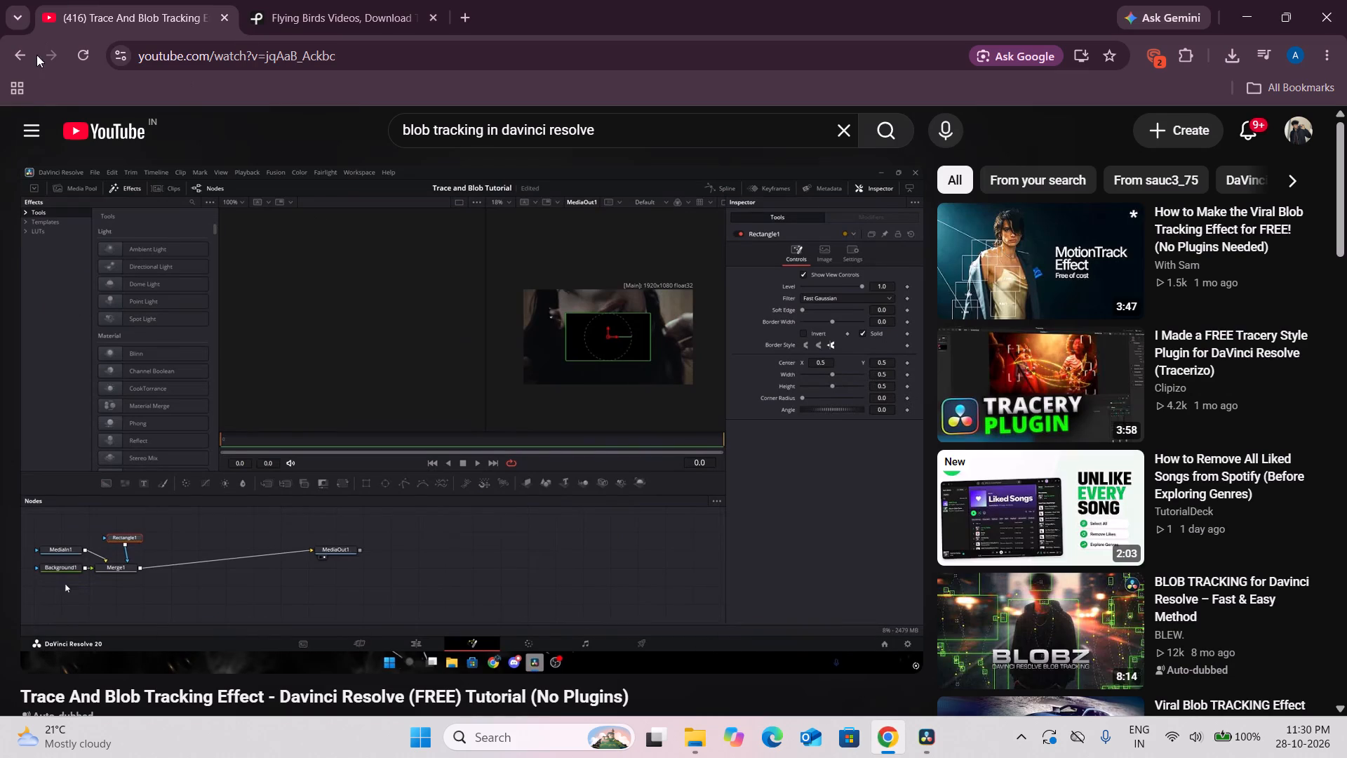
Return to the YouTube search results and look through them for another DaVinci Resolve blob tracking tutorial.
left_click(13, 50)
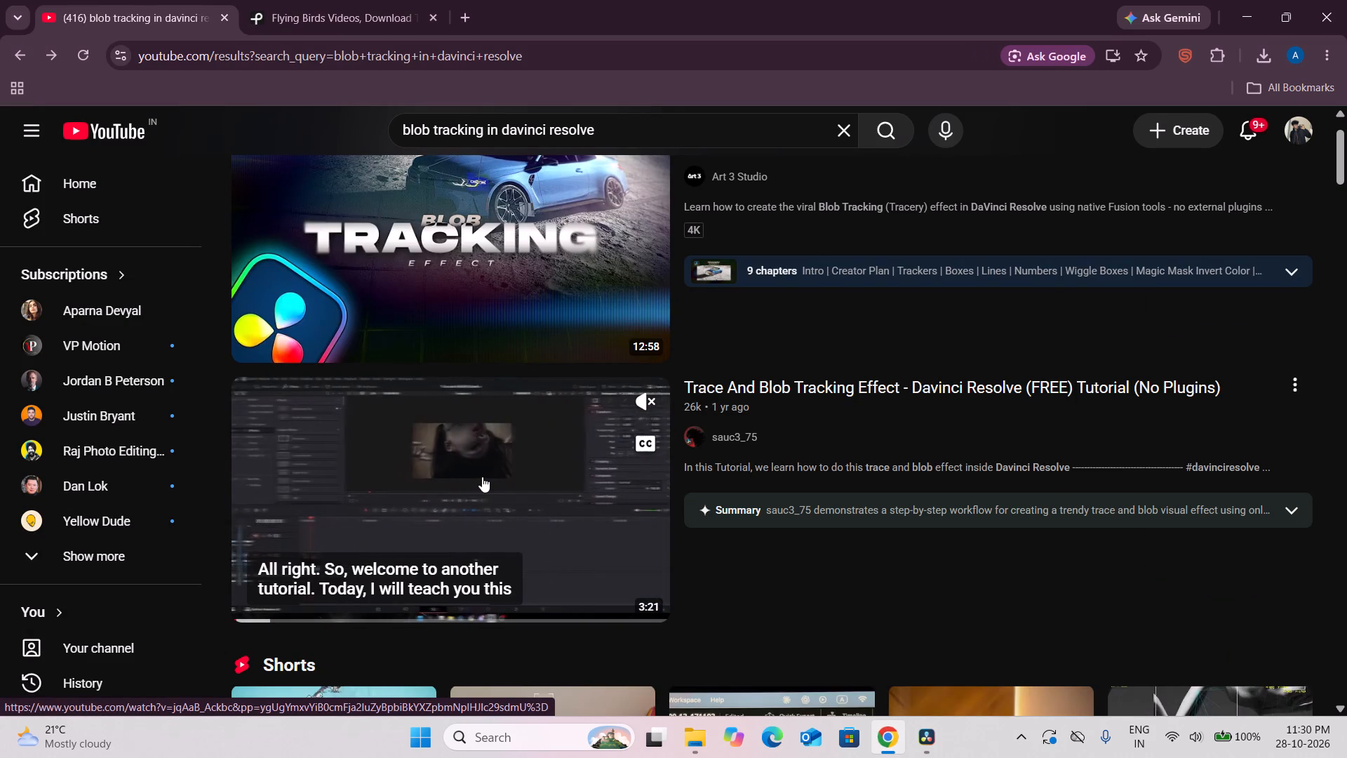
scroll(482, 477, "down", 1)
scroll(482, 477, "up", 1)
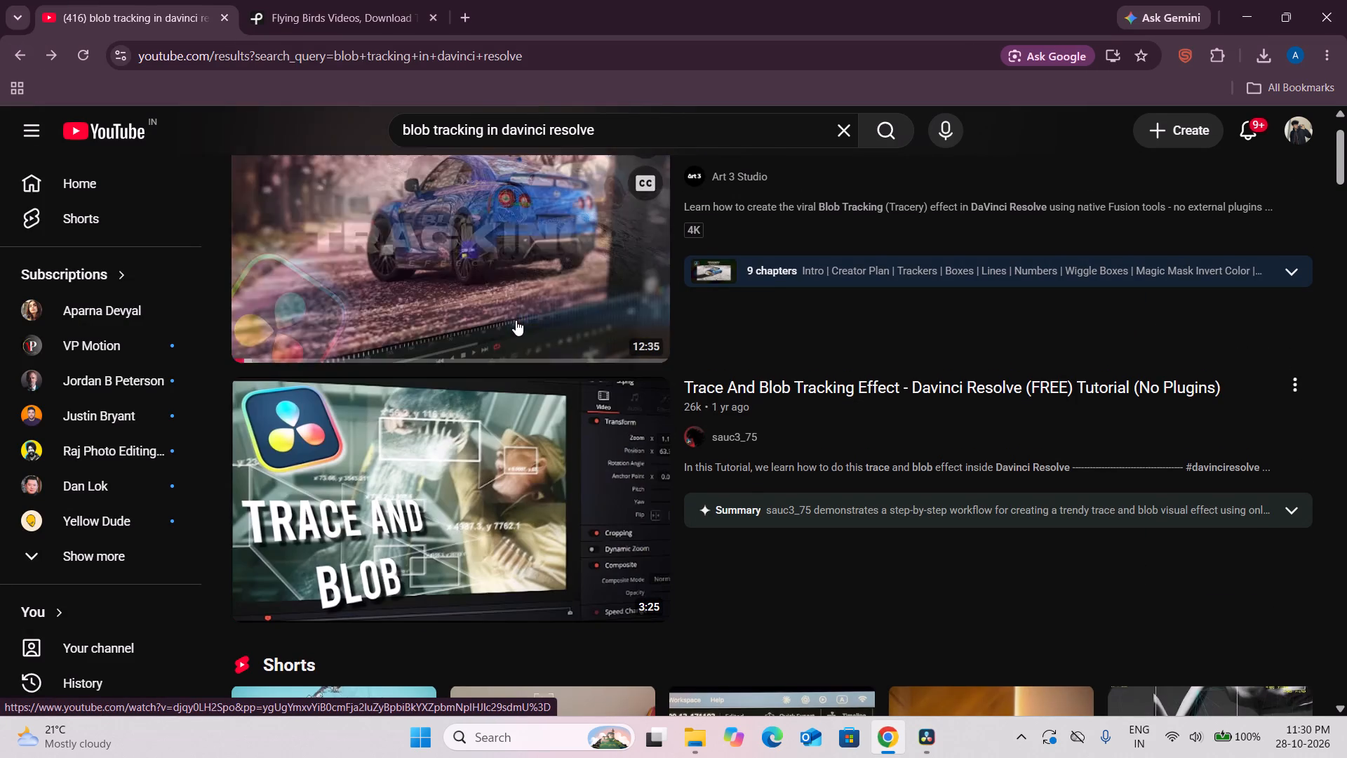
scroll(516, 320, "down", 2)
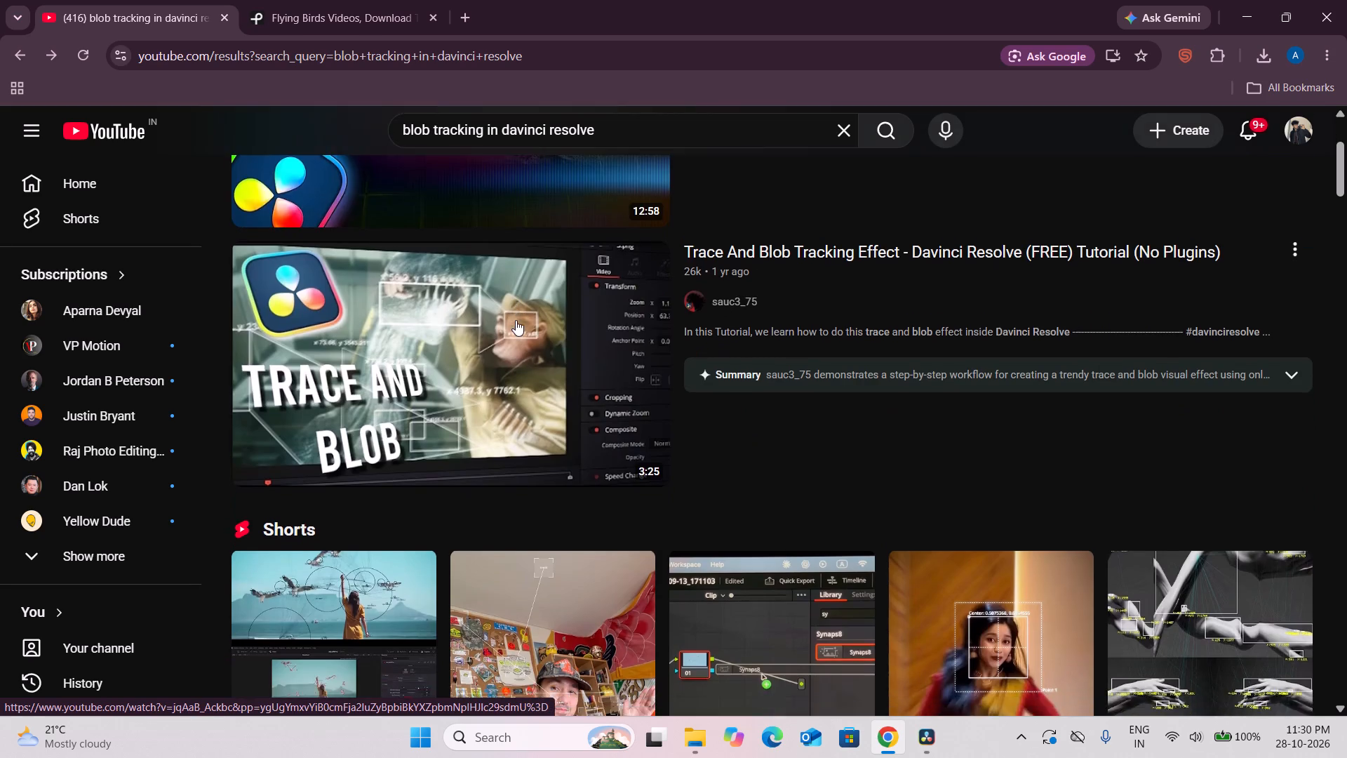
scroll(516, 320, "down", 4)
scroll(516, 320, "up", 1)
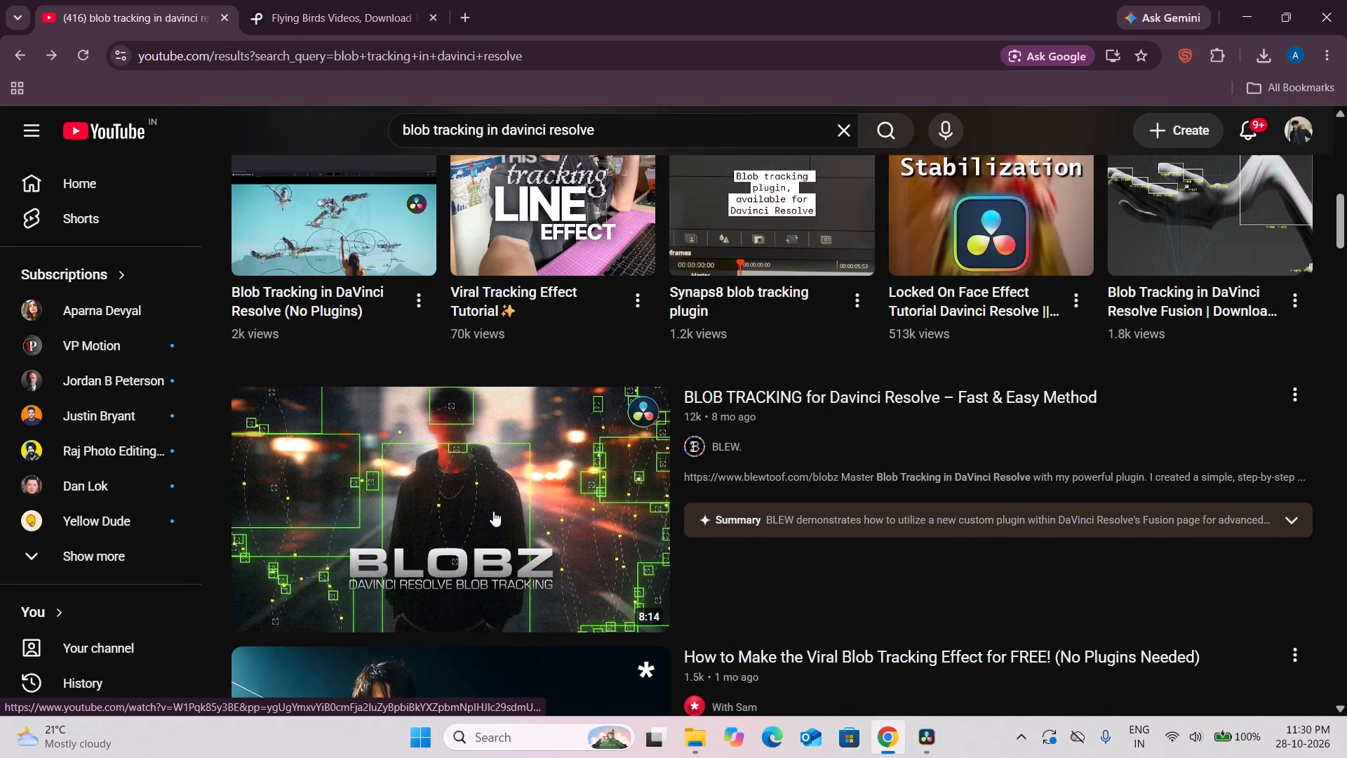
scroll(493, 511, "down", 3)
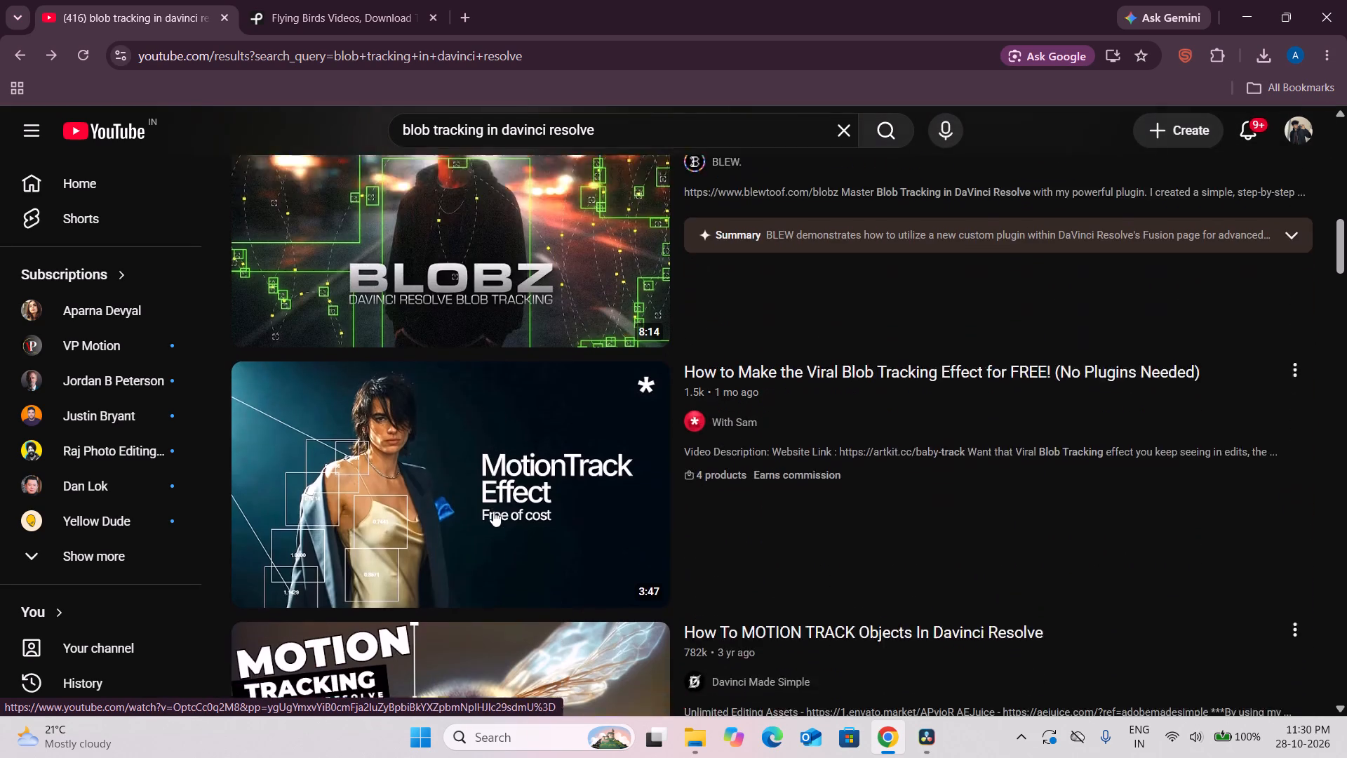
scroll(493, 511, "down", 2)
Preview the video "How to Make the Viral Blob Tracking Effect for FREE! (No Plugins Needed)" and return to the results.
left_click(493, 511)
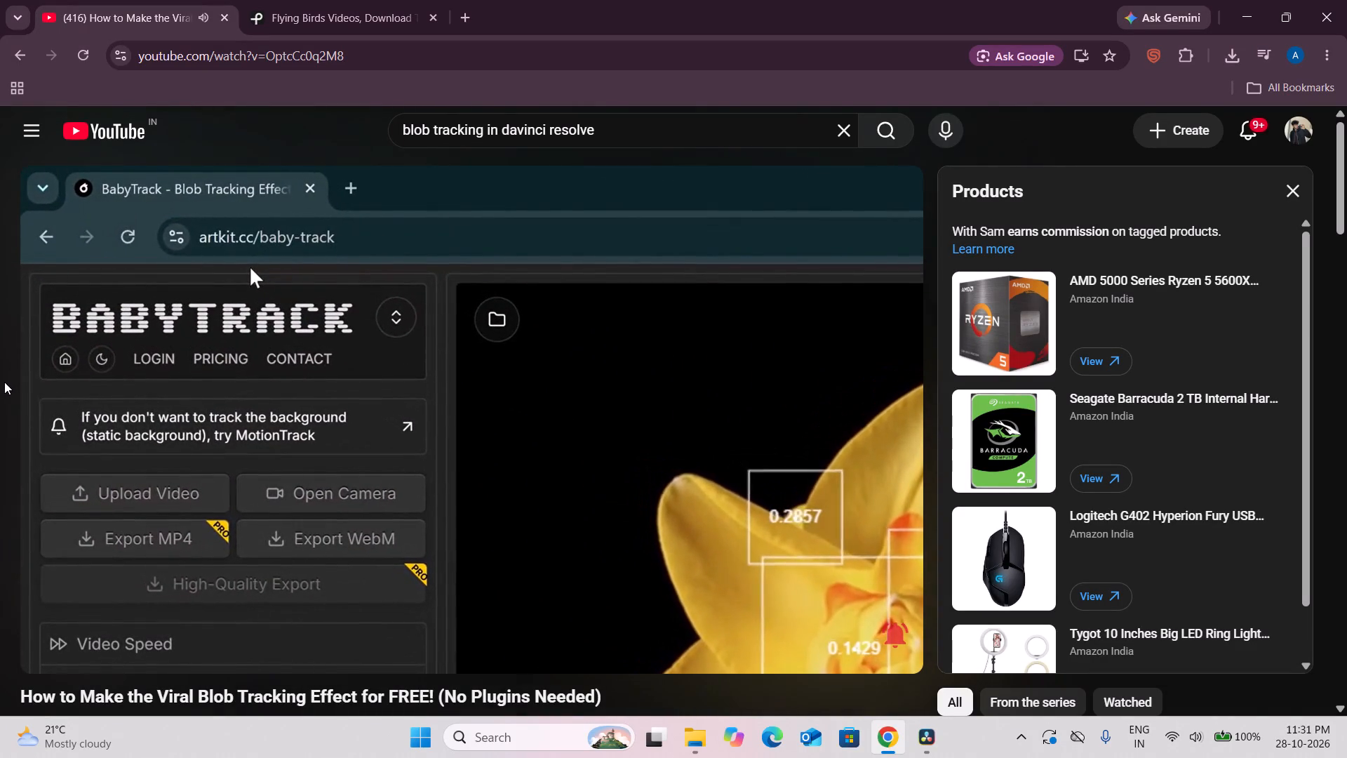
left_click(302, 402)
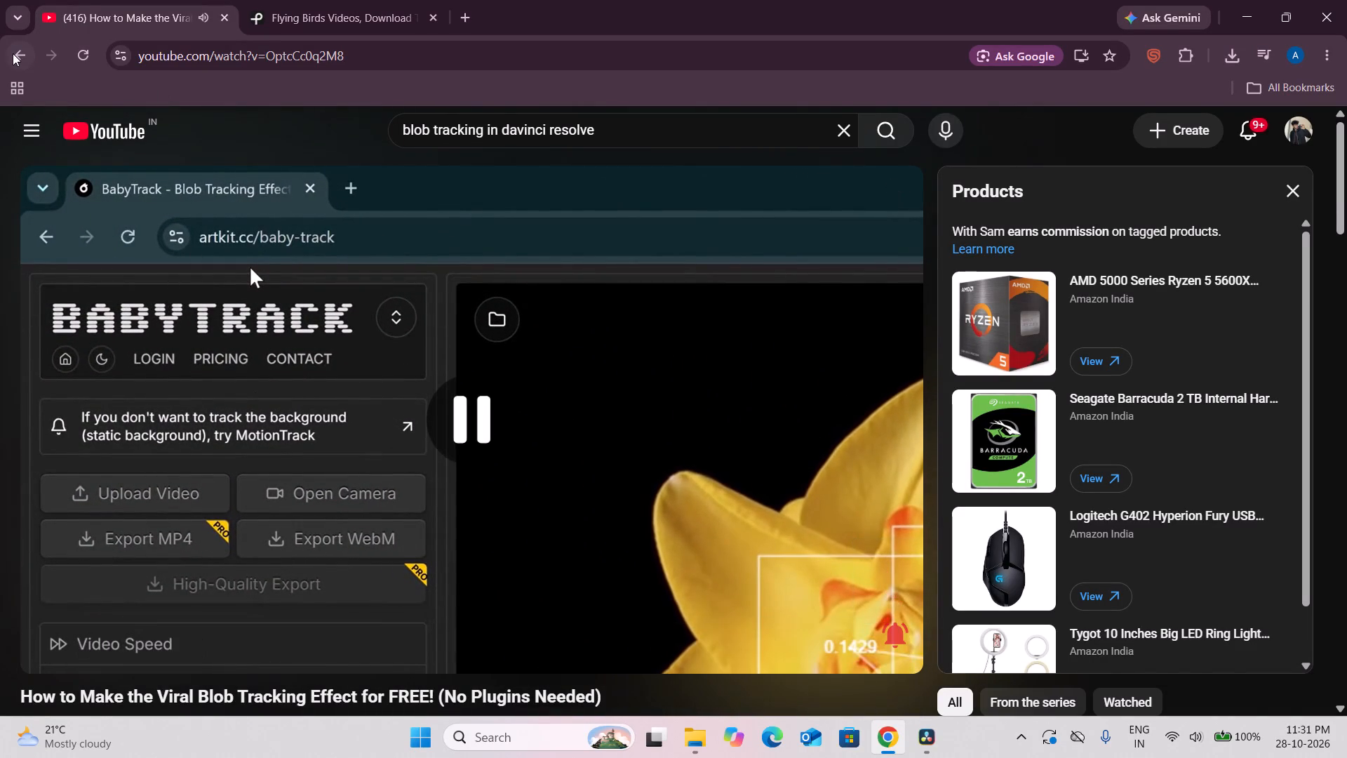
left_click(13, 53)
Find and open "BLOB TRACKING for Davinci Resolve – Fast & Easy Method" and watch it to about 0:17.
scroll(542, 628, "down", 1)
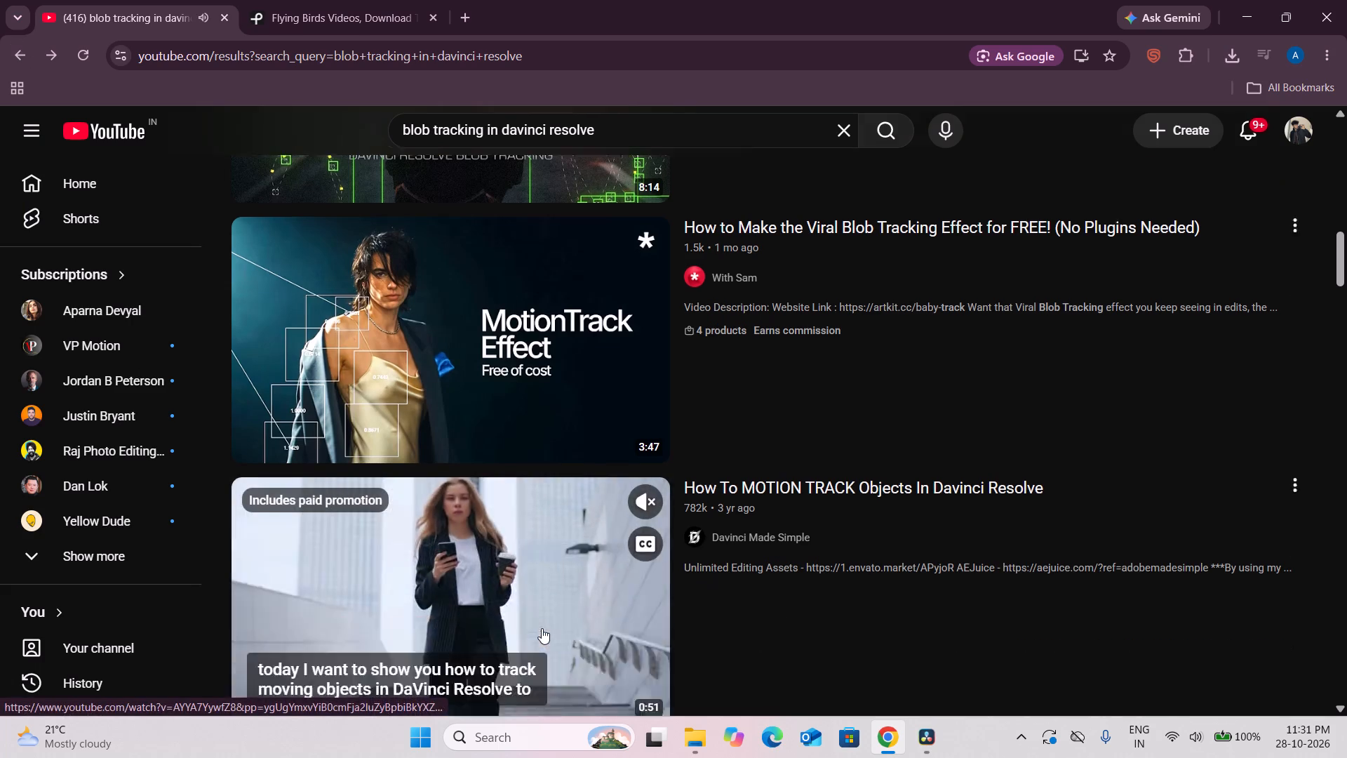
scroll(542, 628, "down", 1)
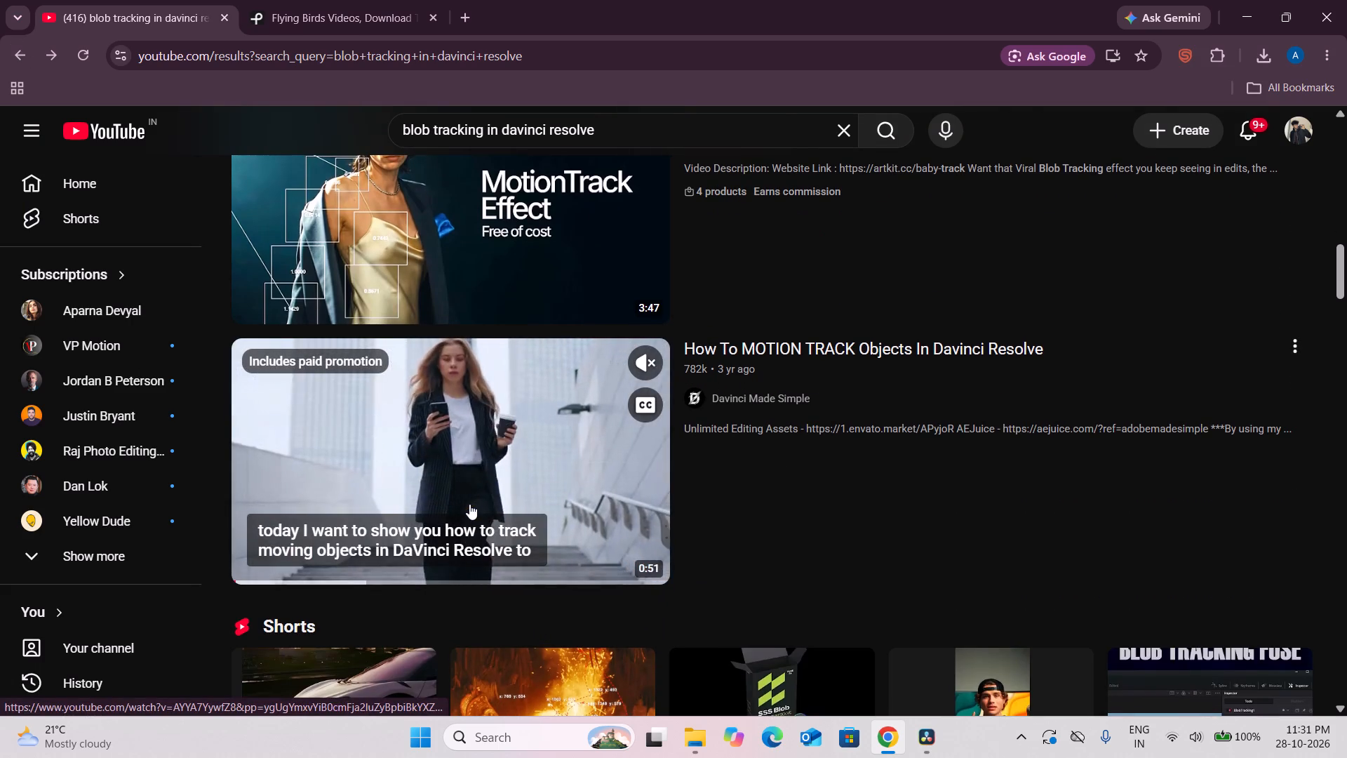
scroll(469, 504, "up", 5)
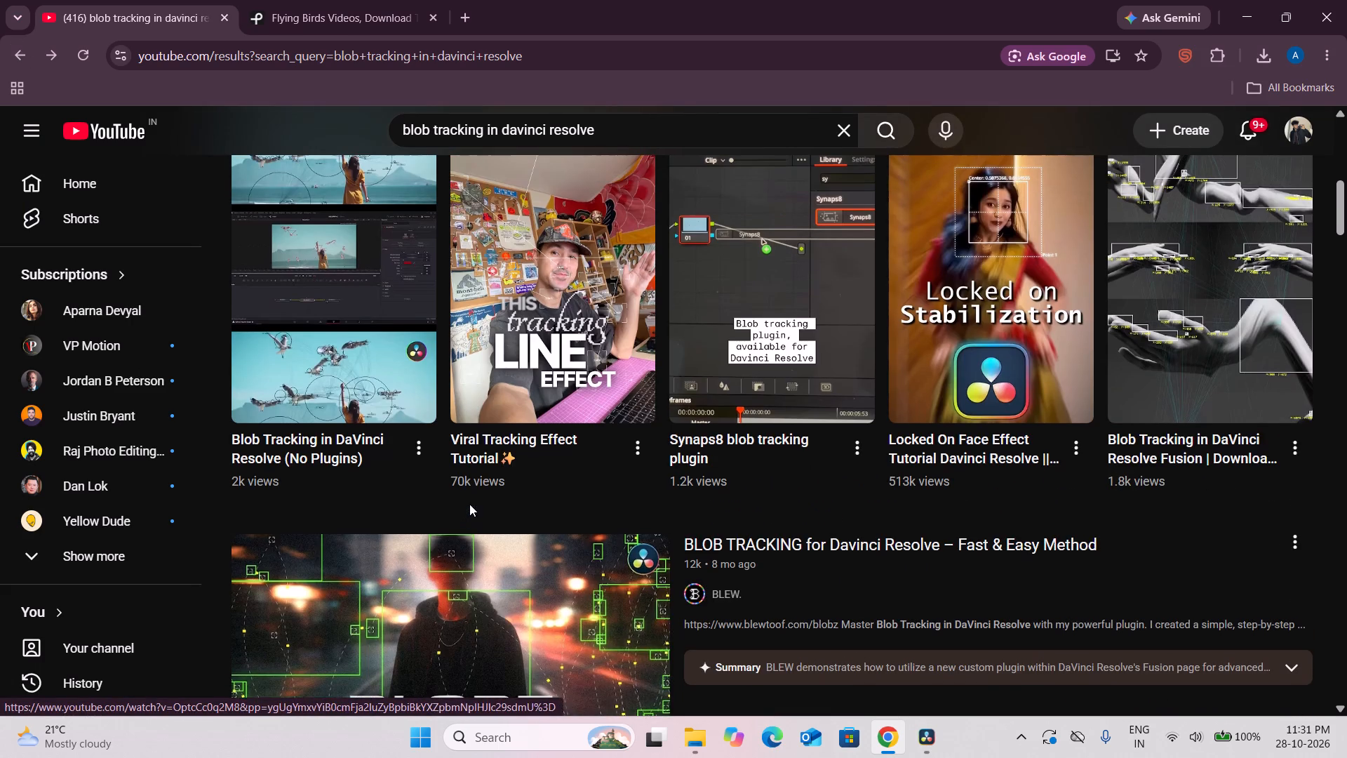
left_click(504, 609)
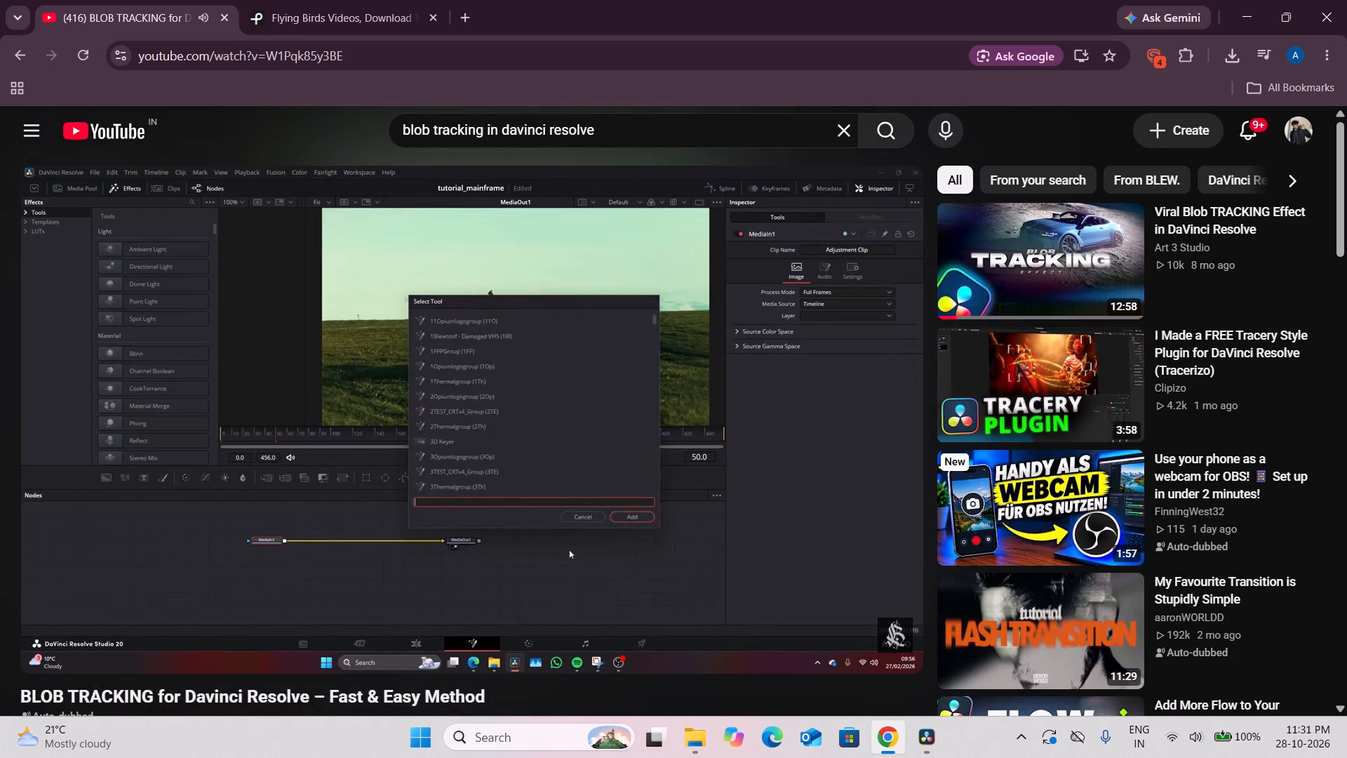
key("space")
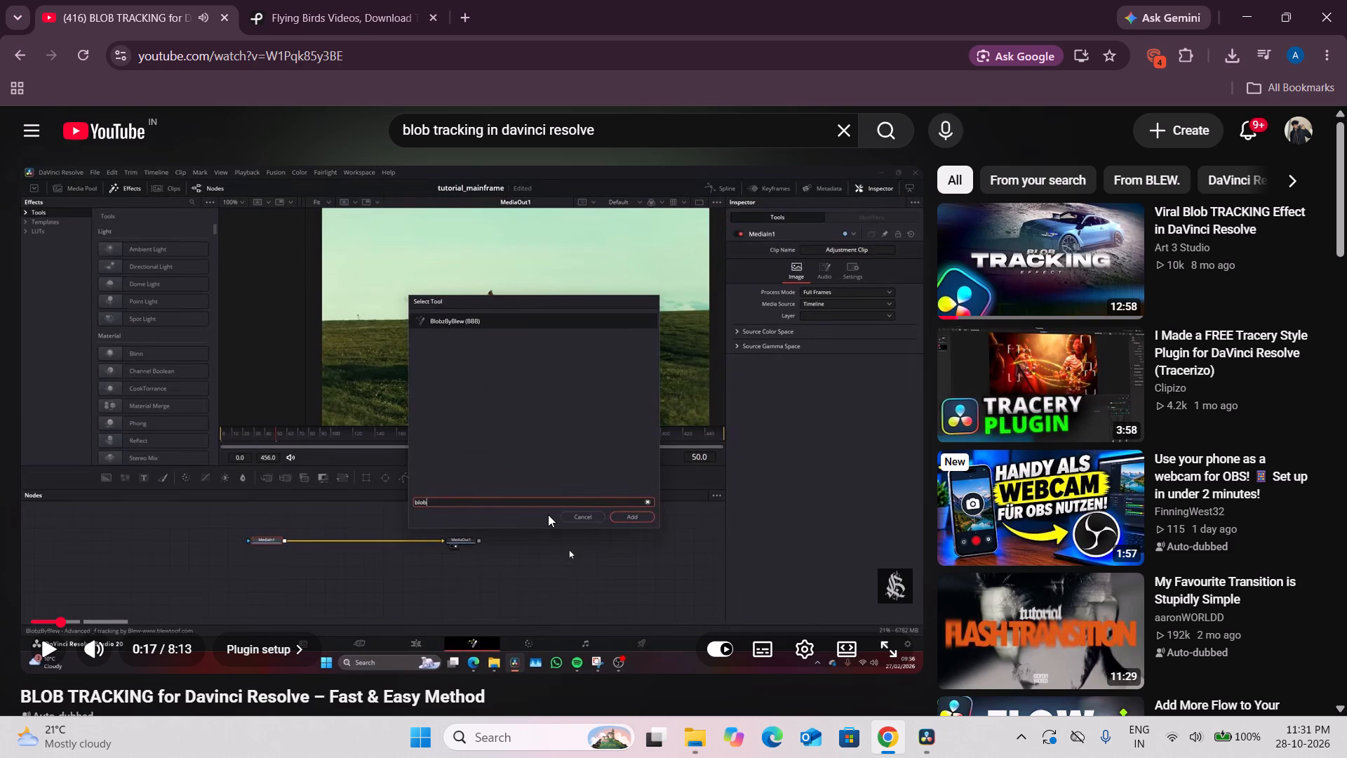
Switch to DaVinci Resolve and undo the node edits until only the Adjustment Clip and MediaOut nodes remain.
left_click(925, 740)
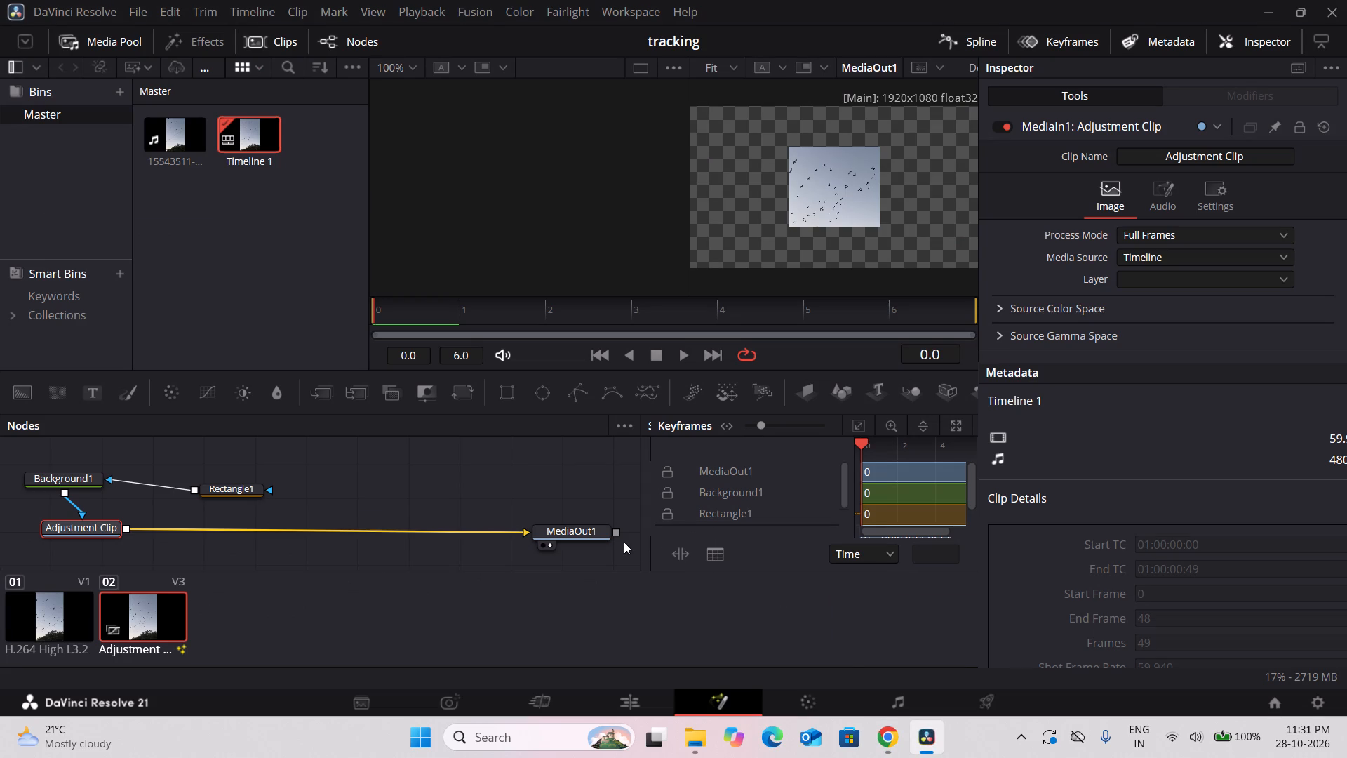
key("ctrl+z")
key("ctrl+z")
key("ctrl+z")
key("ctrl+z")
key("ctrl+z")
key("ctrl+z")
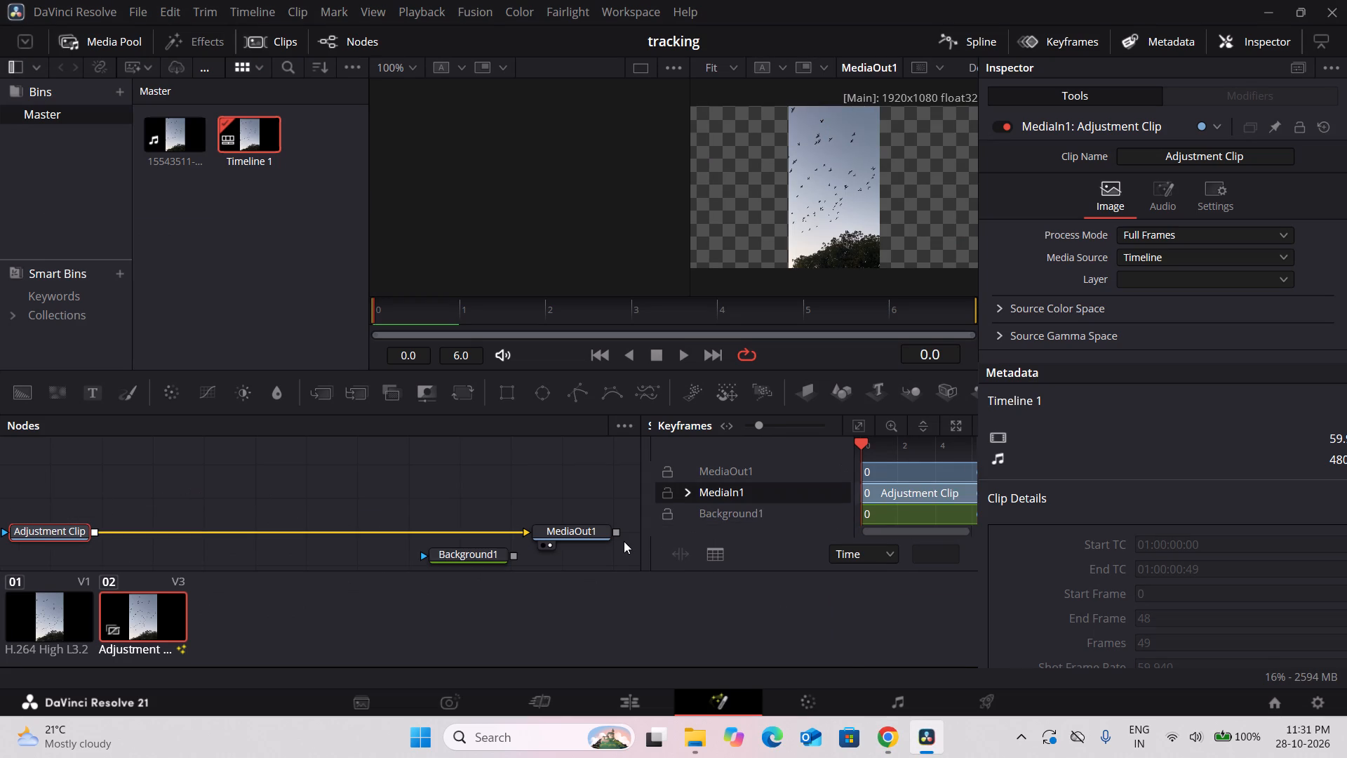
key("ctrl+z")
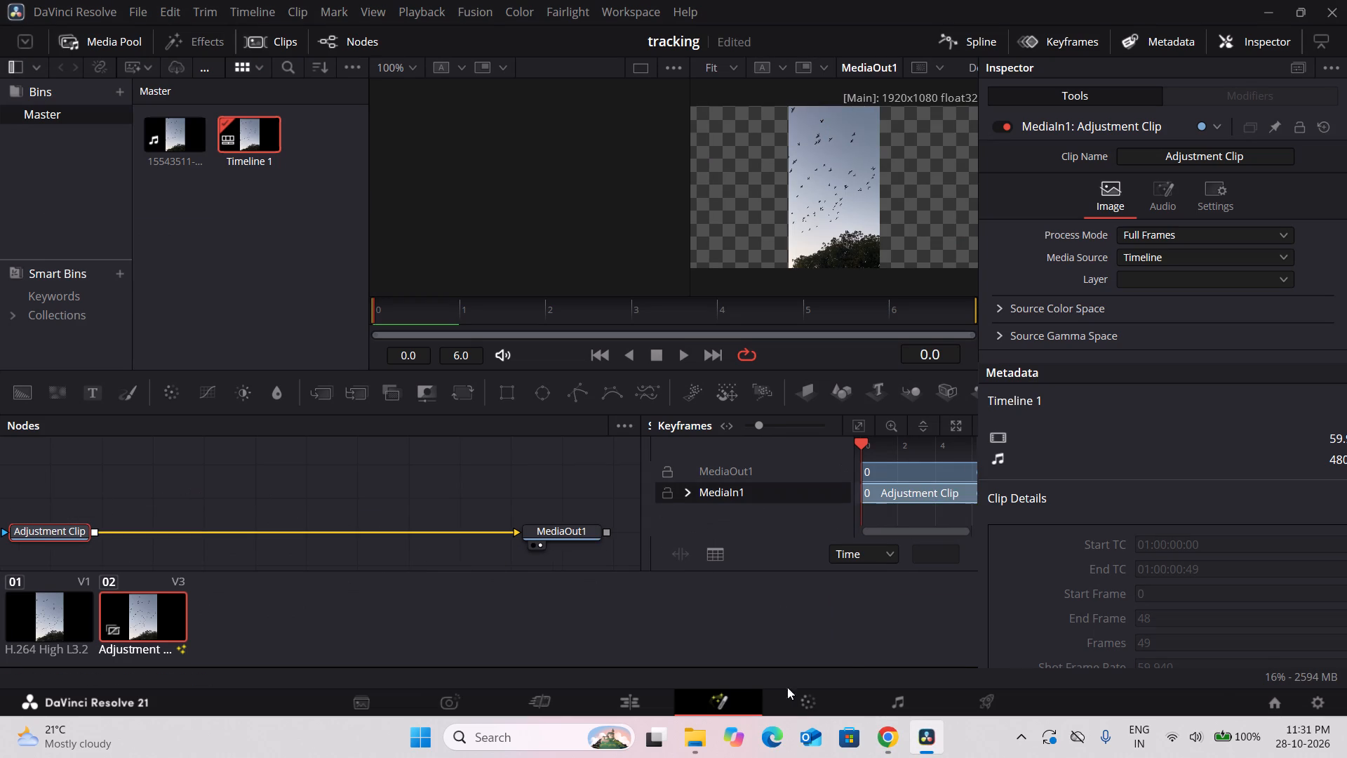
Switch to Chrome and watch the BLOBZ plugin tutorial to about 0:22 for how the blob tool is added.
left_click(899, 754)
left_click(544, 450)
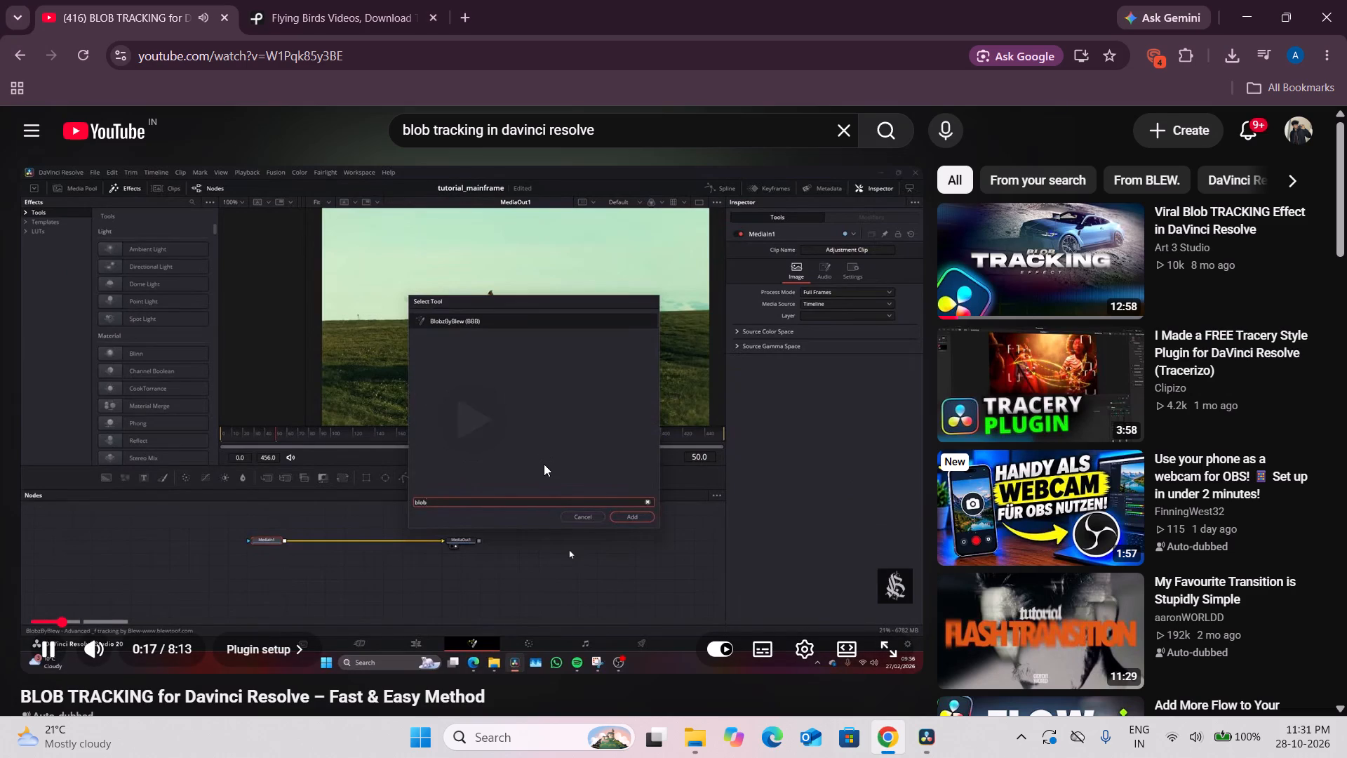
key("Left")
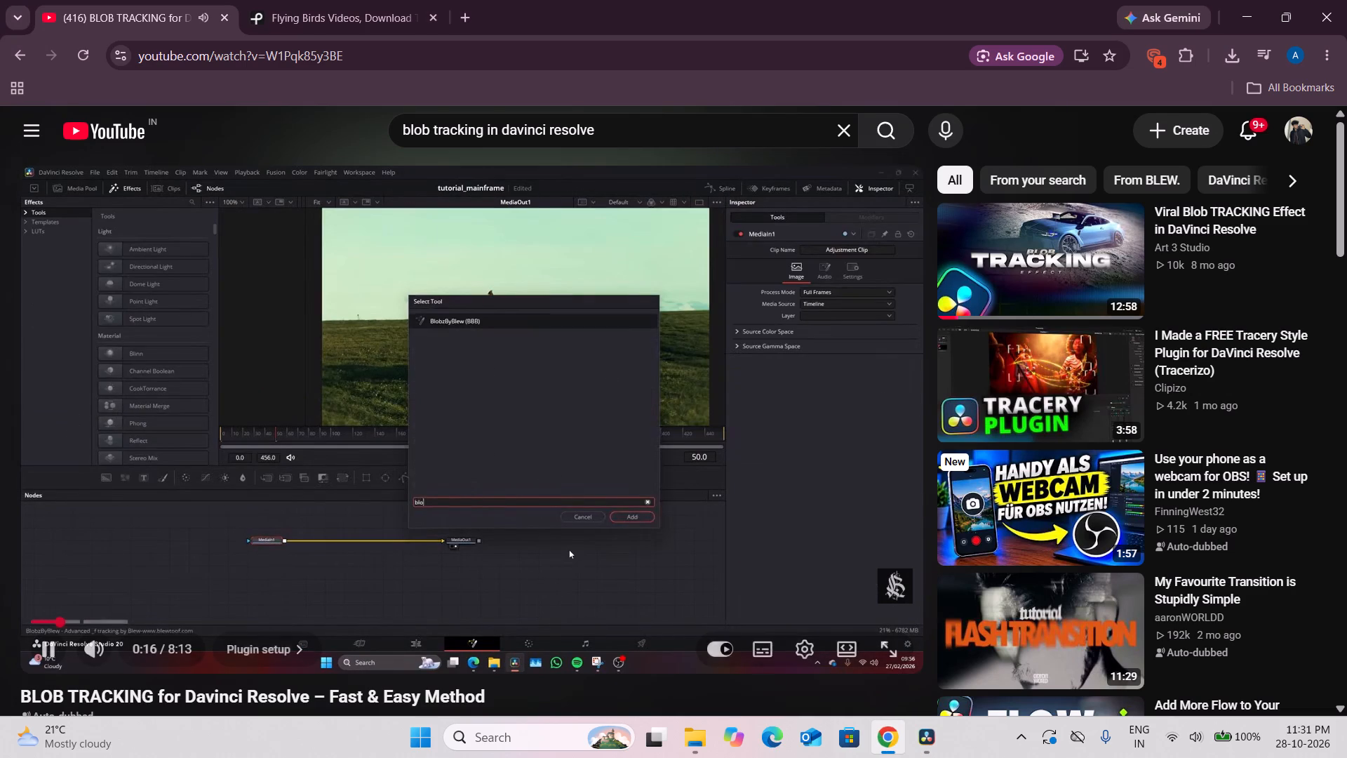
key("Down")
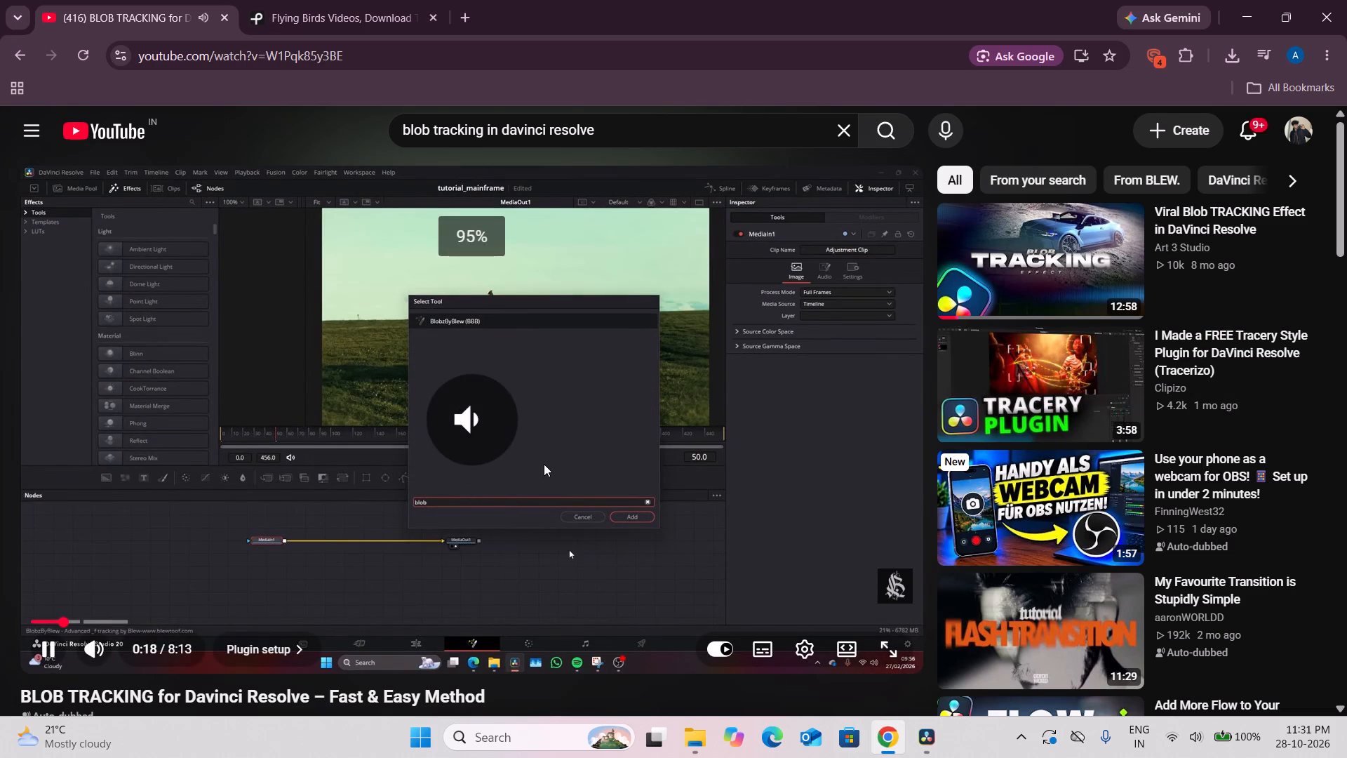
key("space")
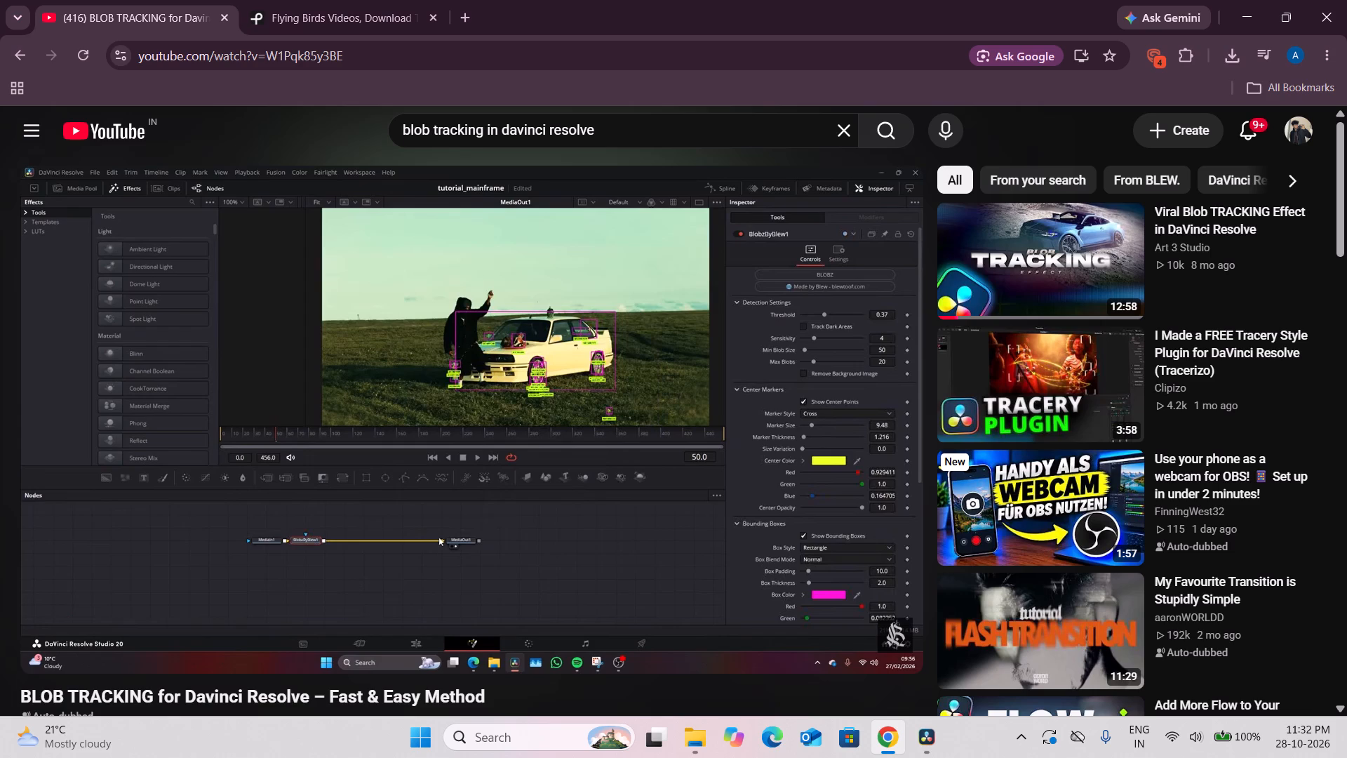
scroll(431, 578, "up", 1)
left_click(396, 488)
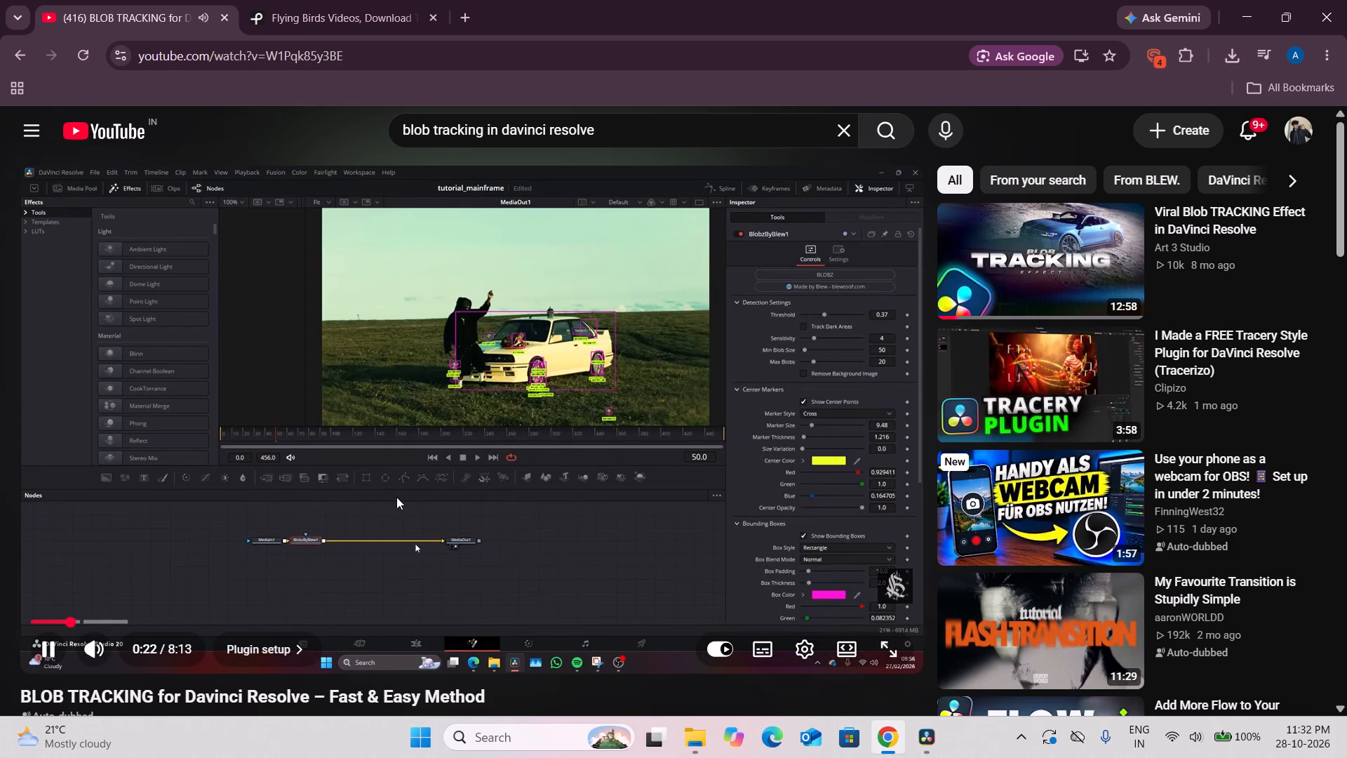
left_click(396, 497)
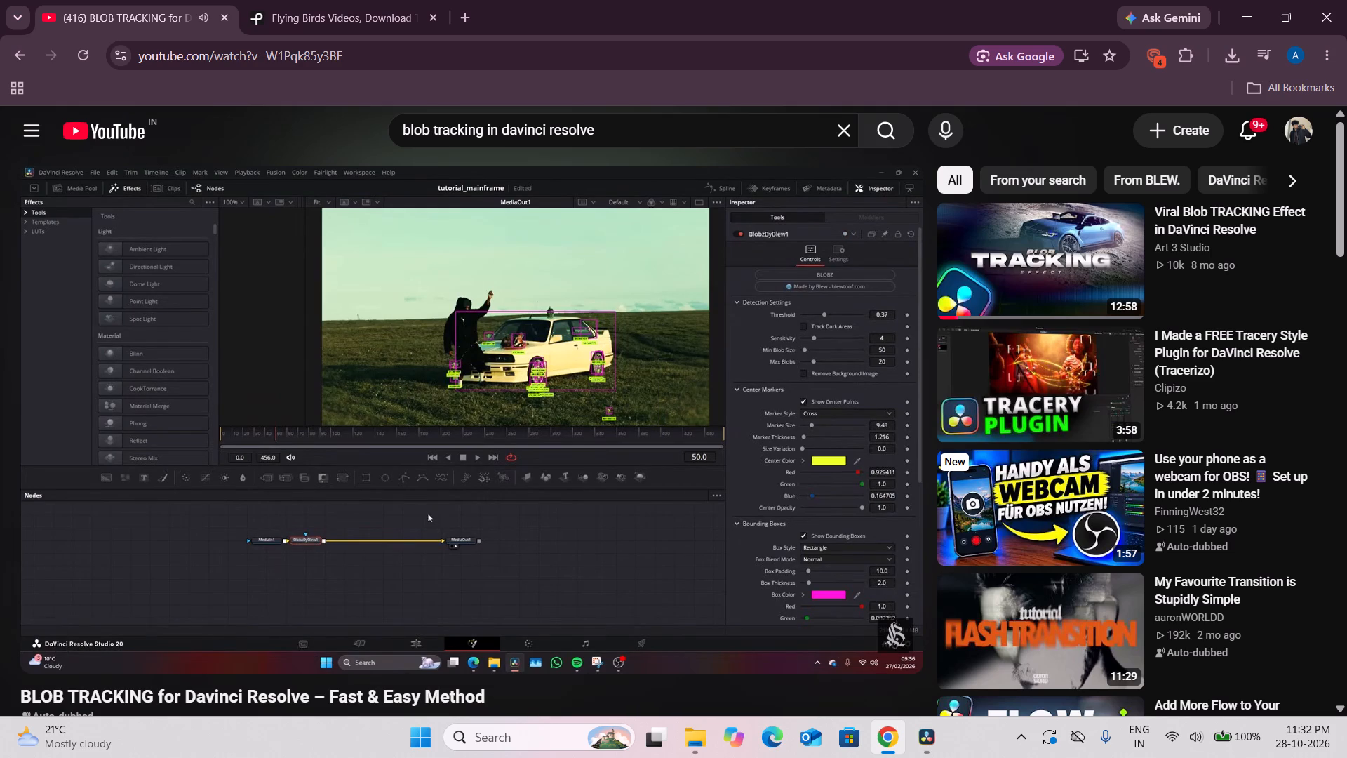
Rewind the BLOBZ tutorial to about 0:10 and replay it to about 0:18 to see how the blob tool is searched for.
key("Left")
key("Left")
key("Left")
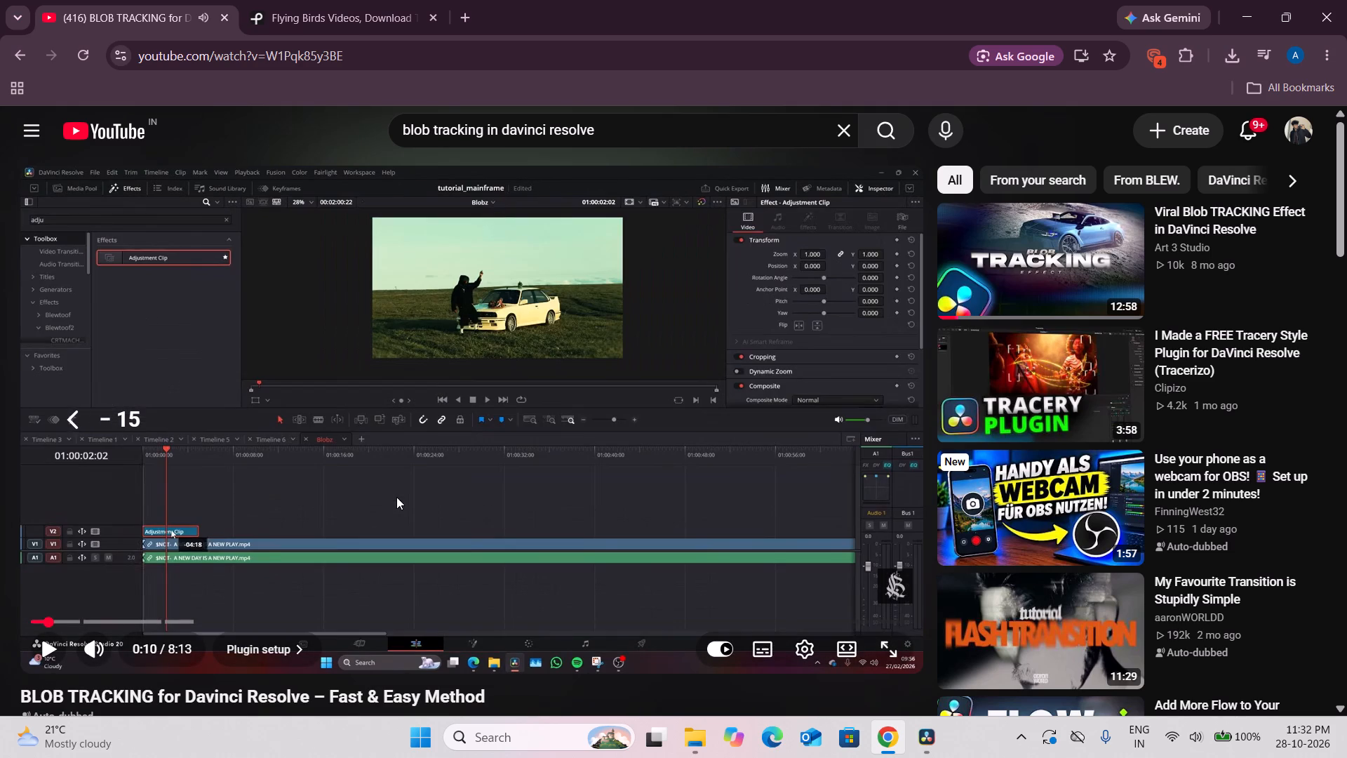
key("space")
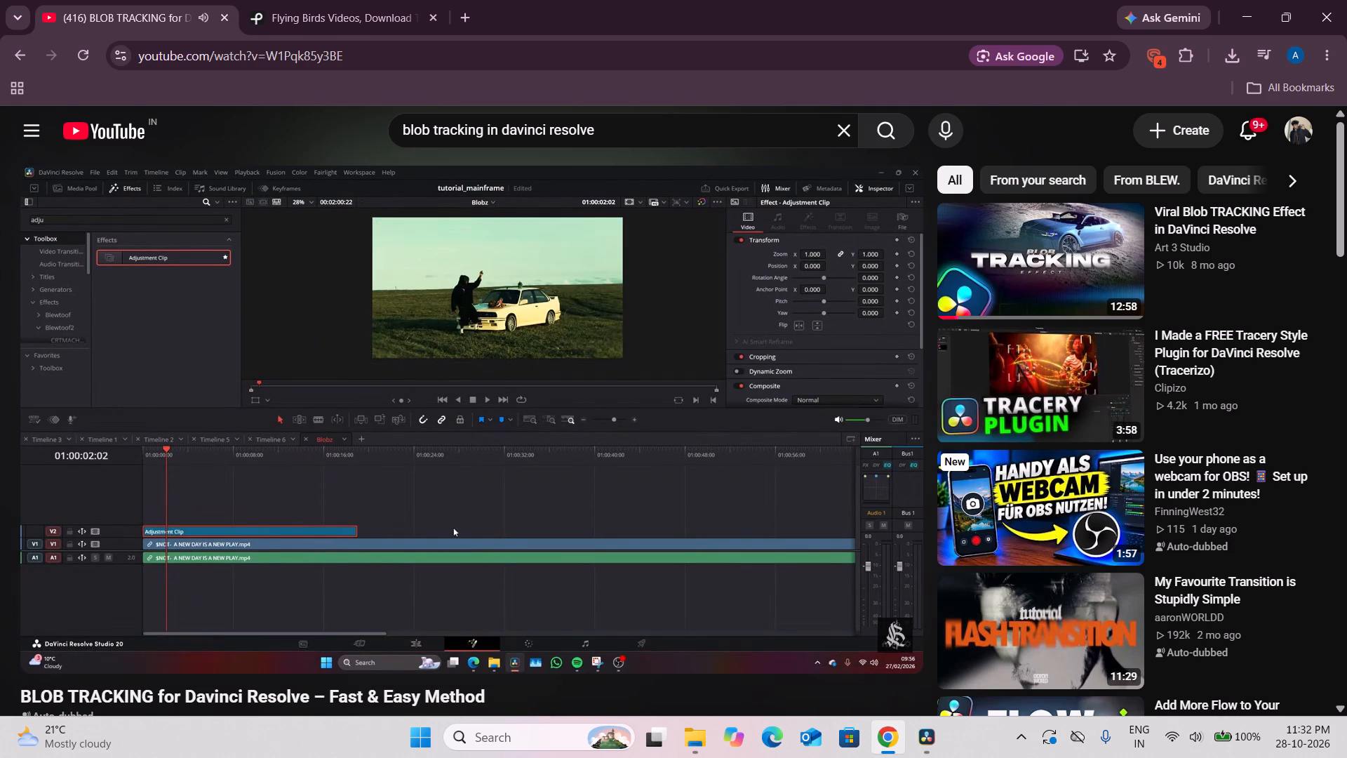
key("space")
key("space")
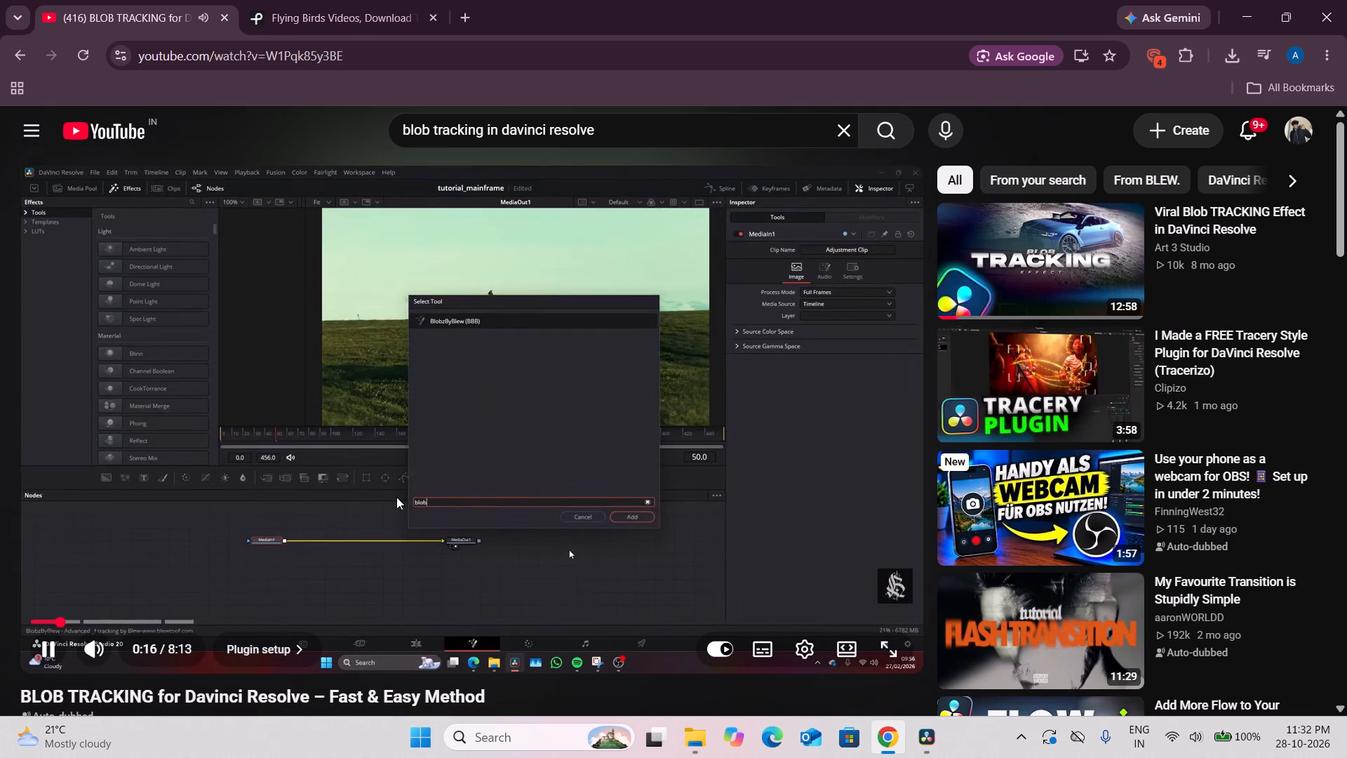
key("space")
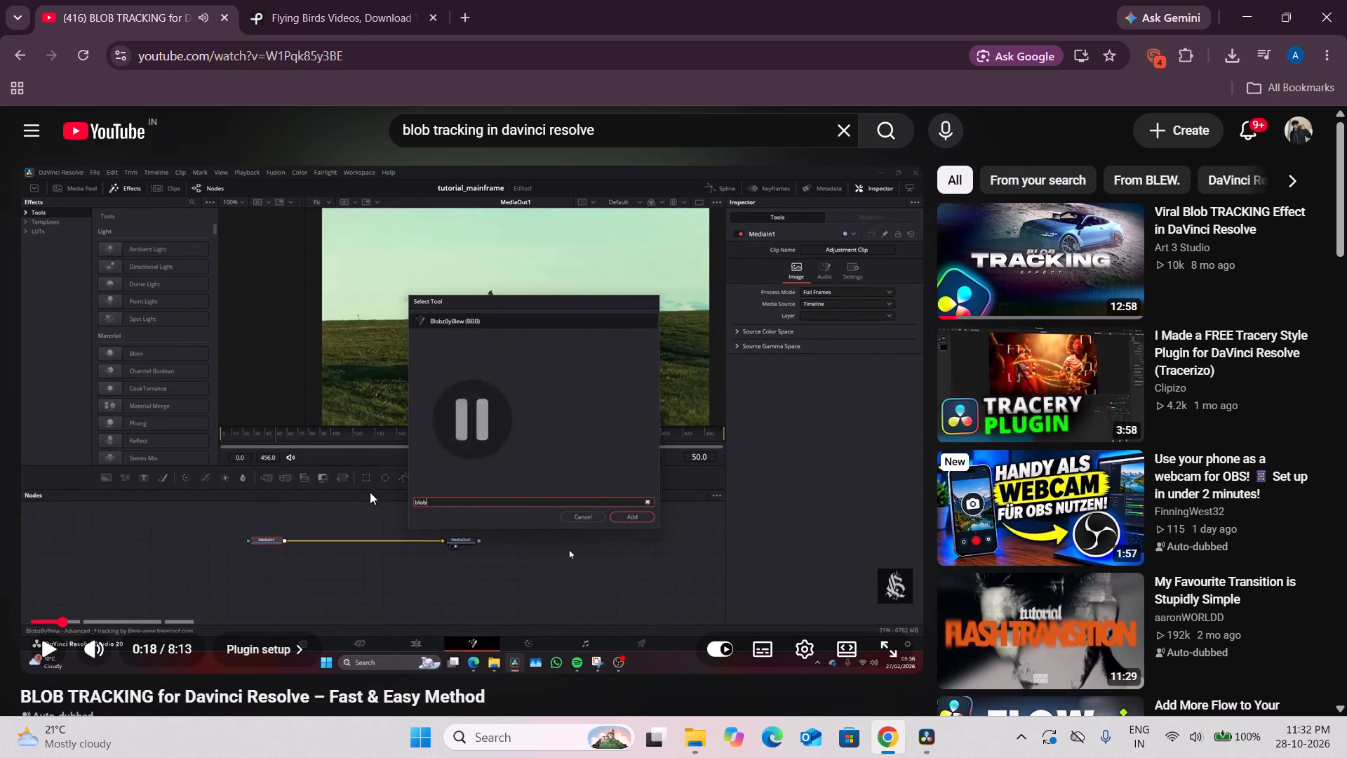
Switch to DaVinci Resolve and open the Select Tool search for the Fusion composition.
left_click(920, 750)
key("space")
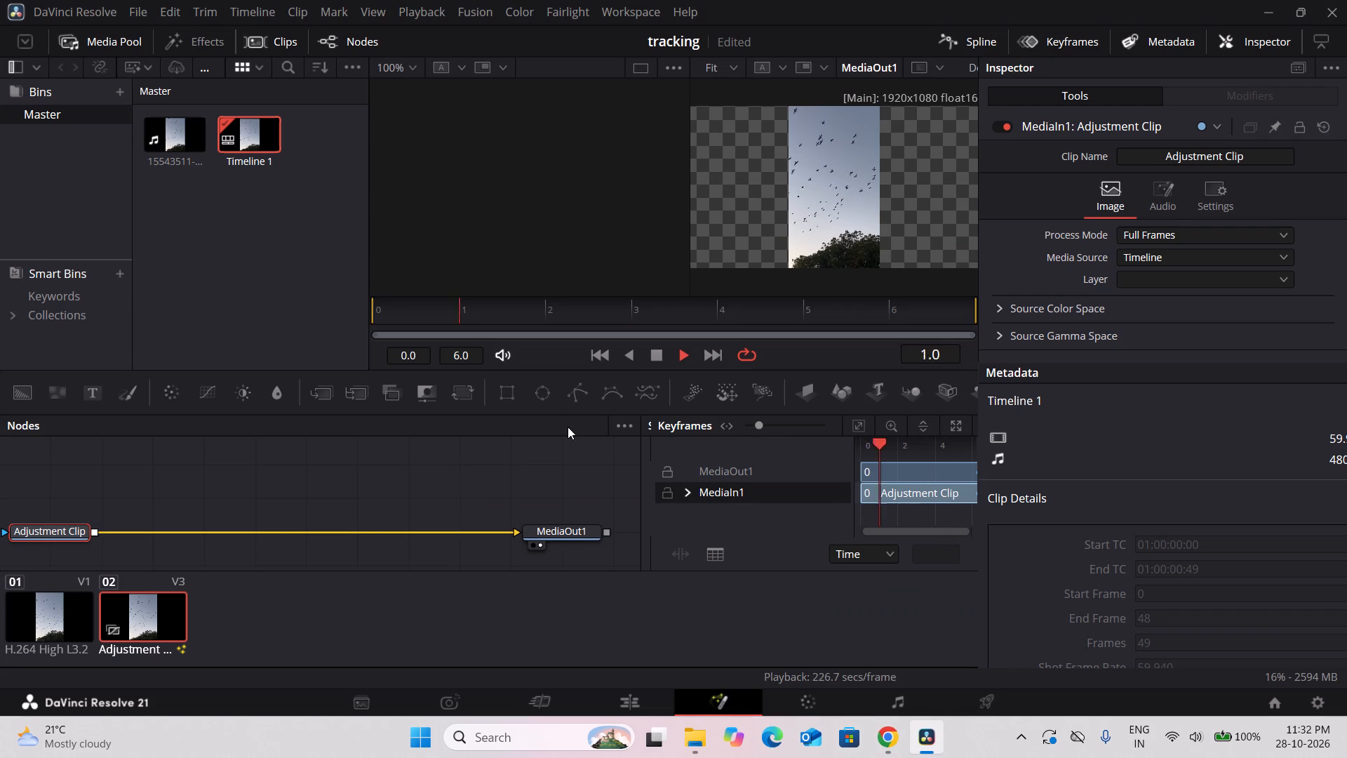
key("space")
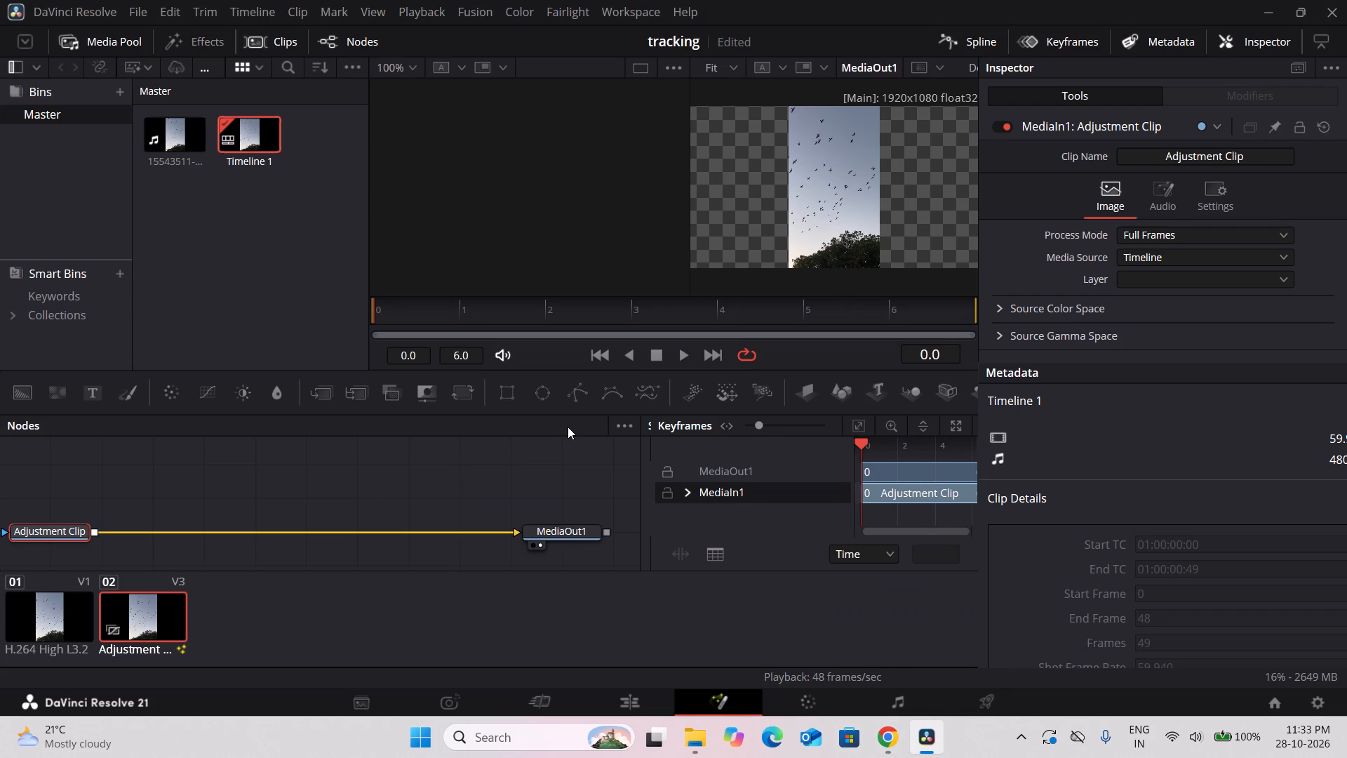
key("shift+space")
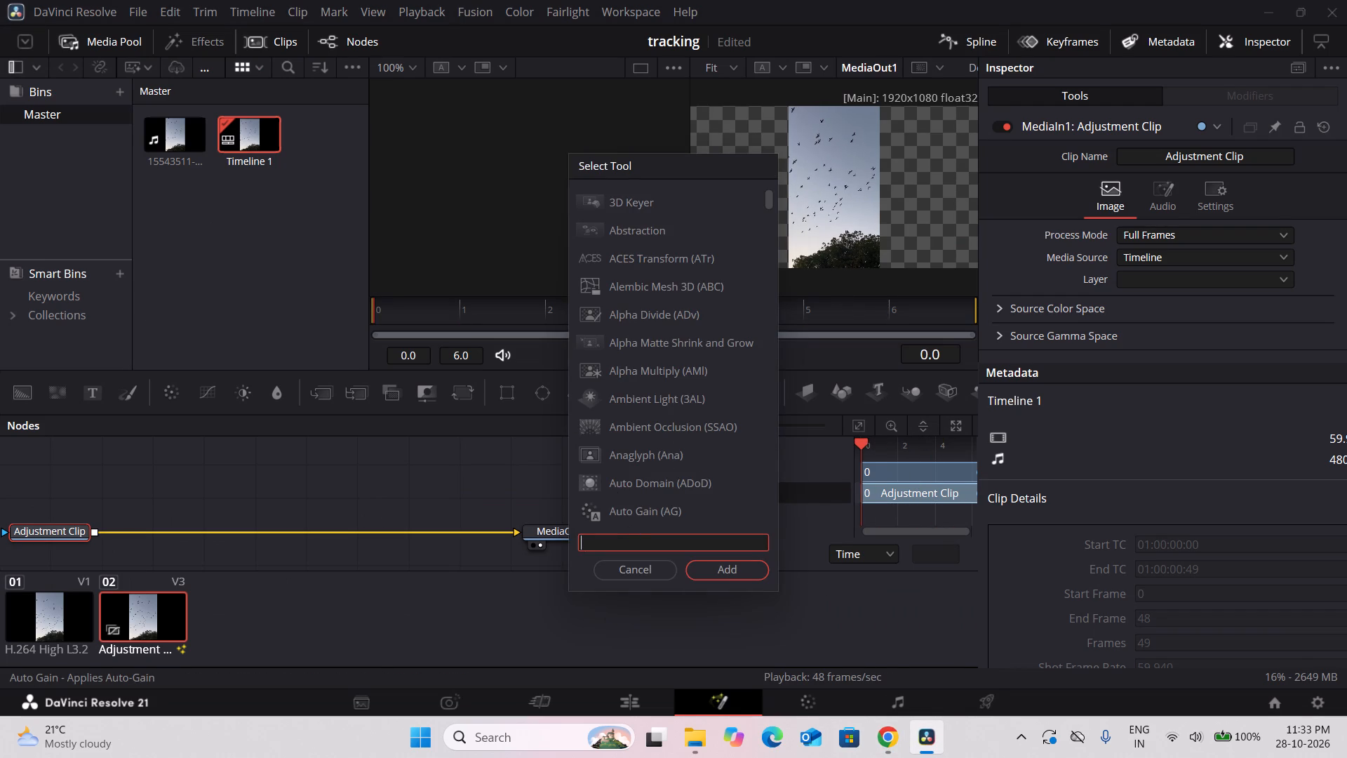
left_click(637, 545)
Switch to Chrome and check in the full-screen tutorial which blob tool is chosen in the tool search.
left_click(897, 745)
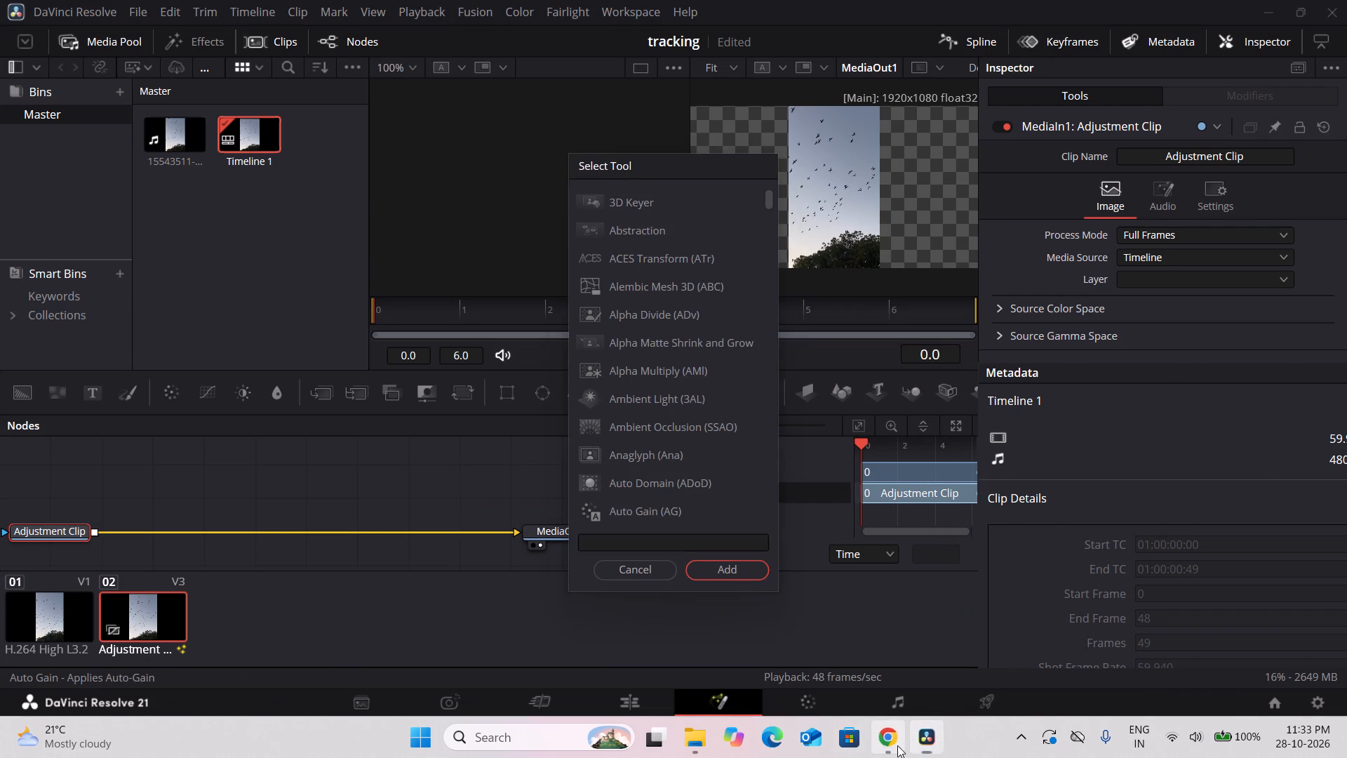
double_click(638, 443)
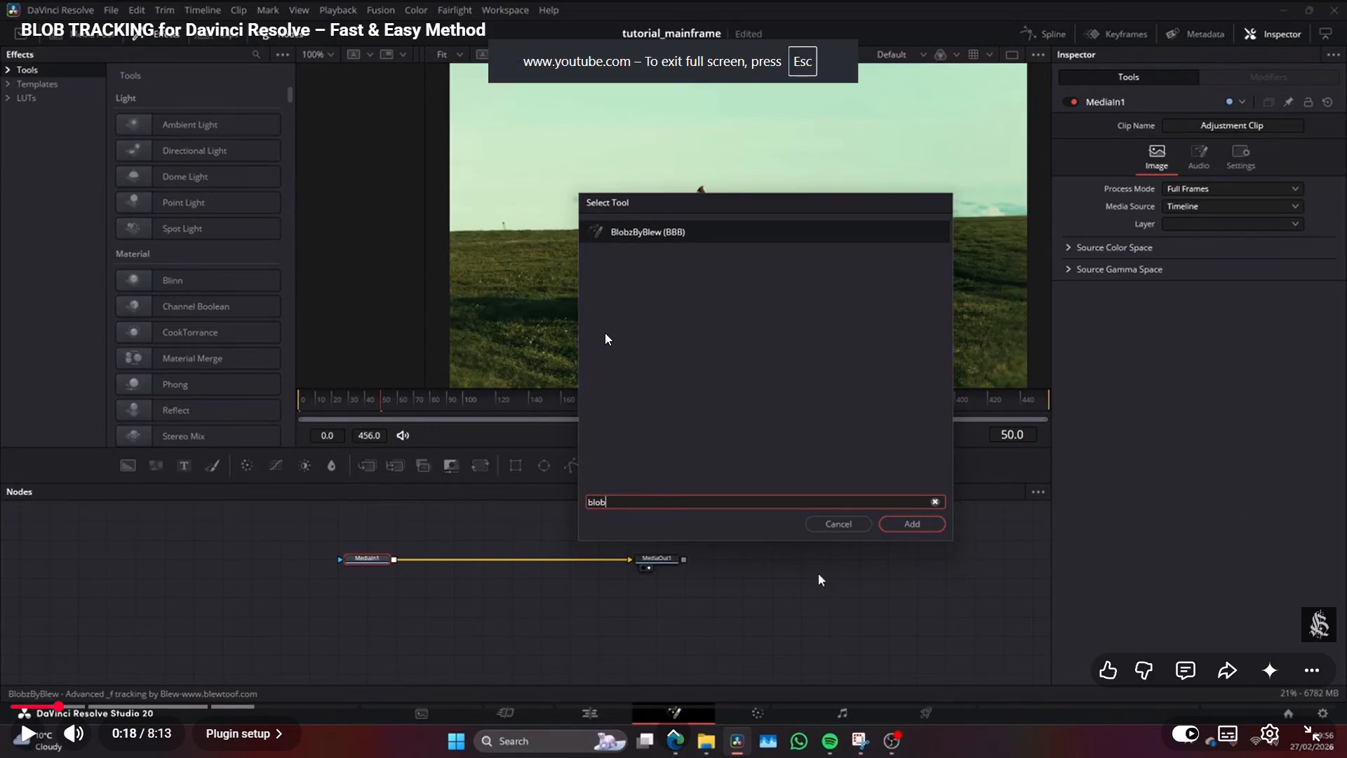
left_click(805, 594)
scroll(805, 594, "down", 4)
left_click(768, 494)
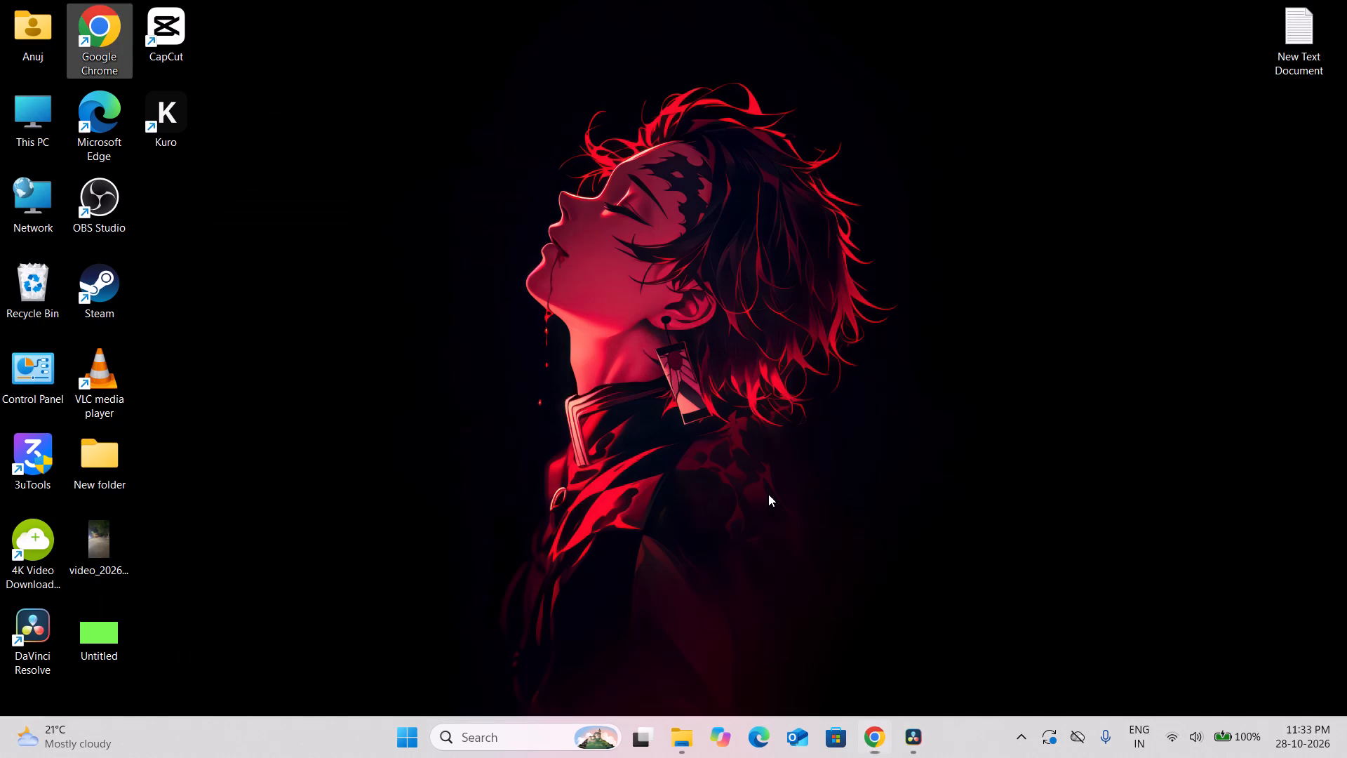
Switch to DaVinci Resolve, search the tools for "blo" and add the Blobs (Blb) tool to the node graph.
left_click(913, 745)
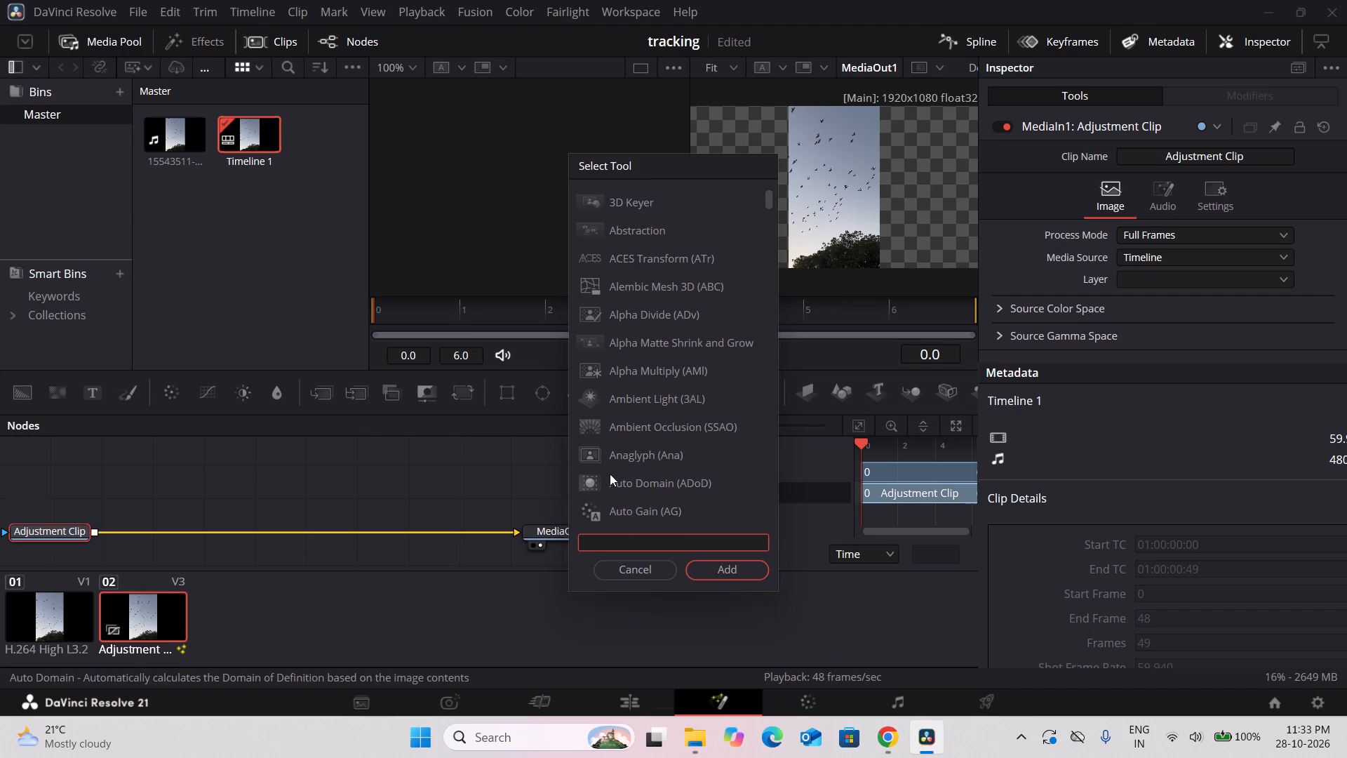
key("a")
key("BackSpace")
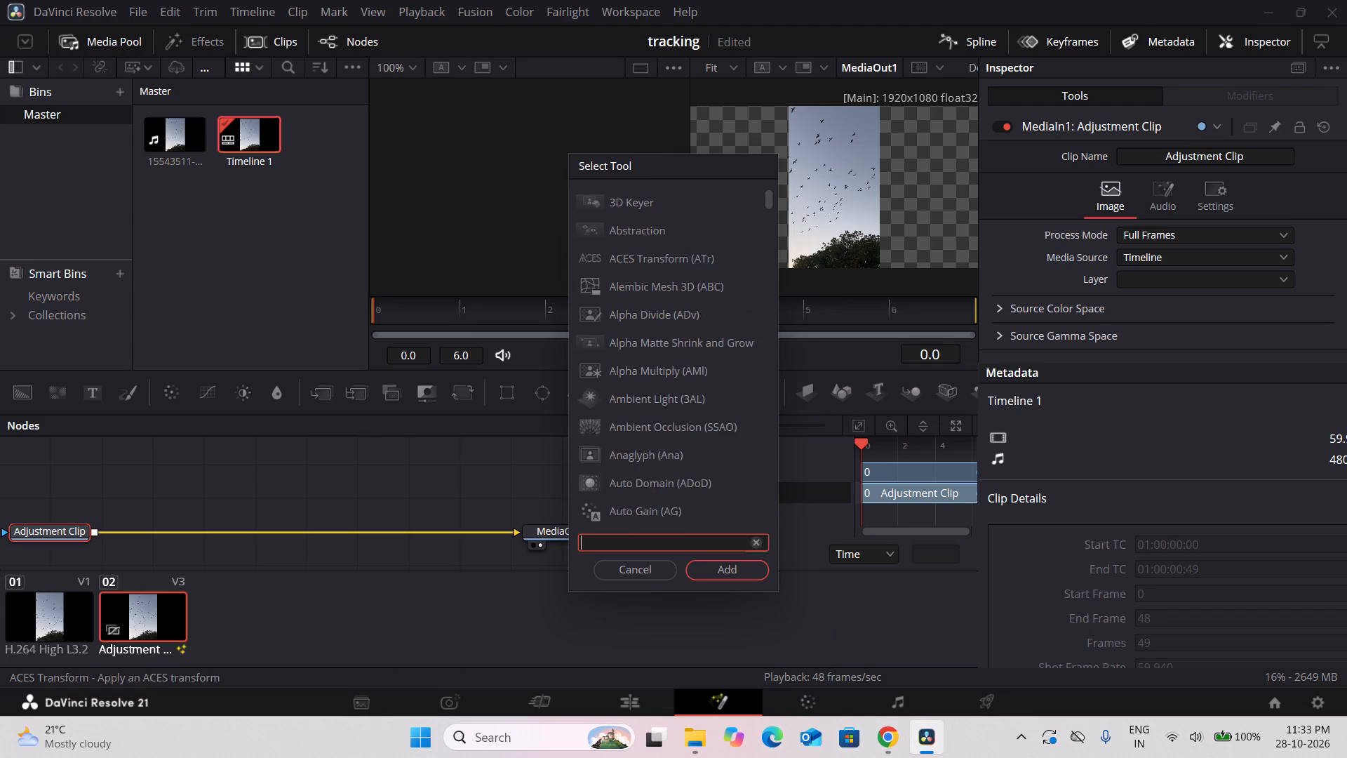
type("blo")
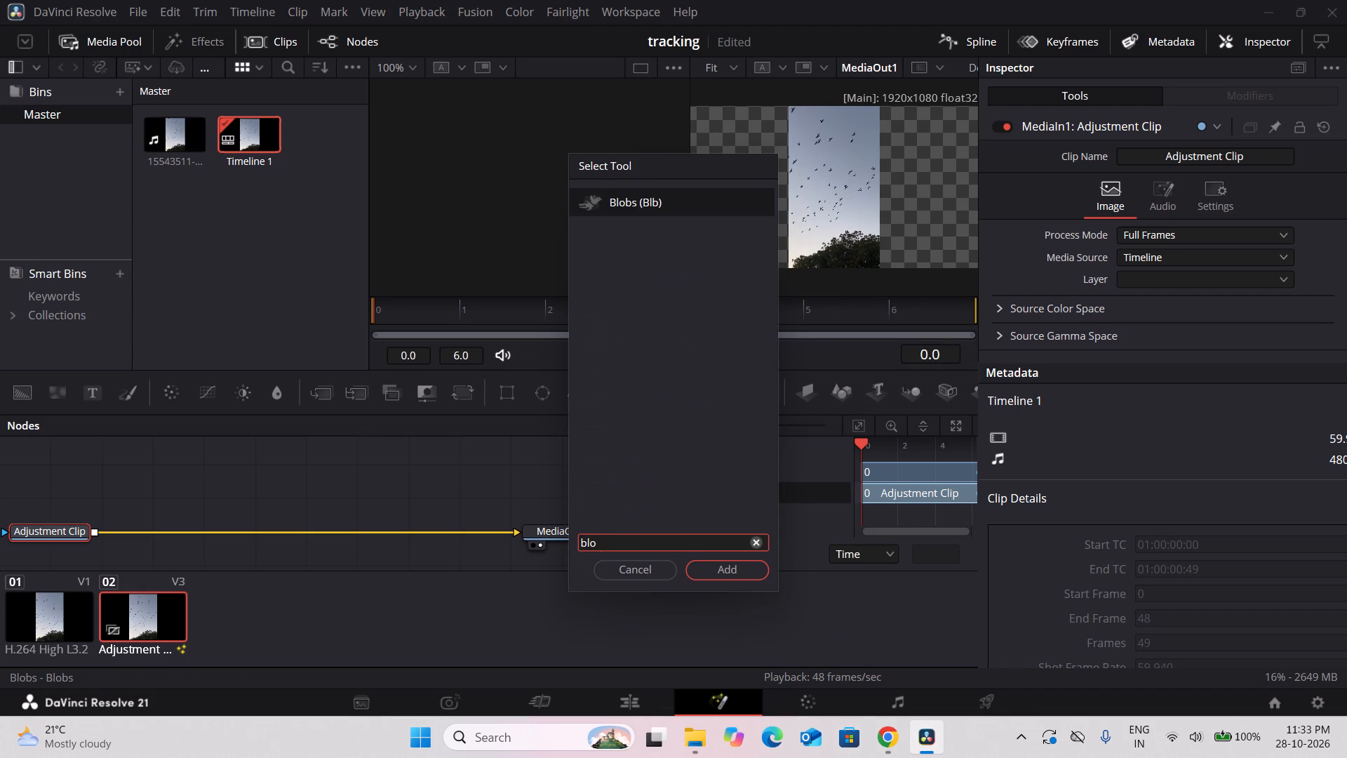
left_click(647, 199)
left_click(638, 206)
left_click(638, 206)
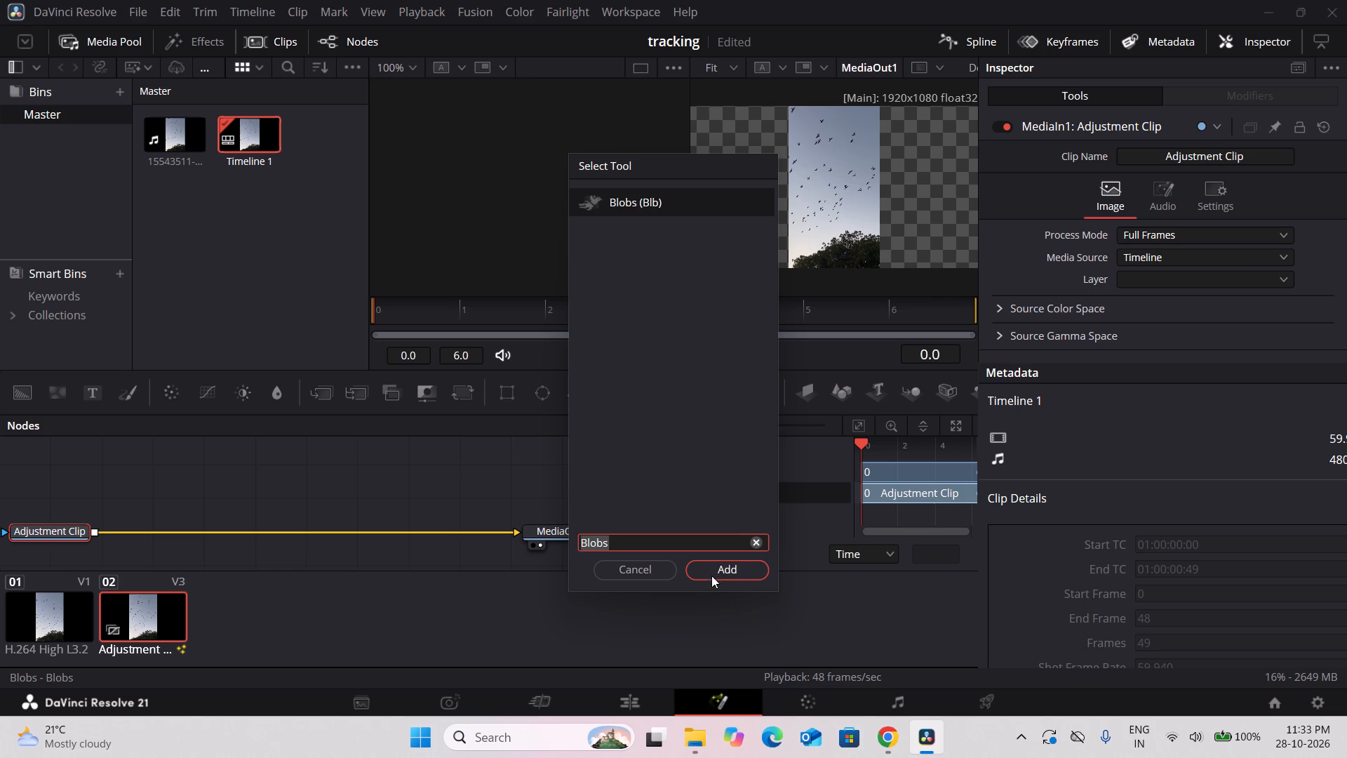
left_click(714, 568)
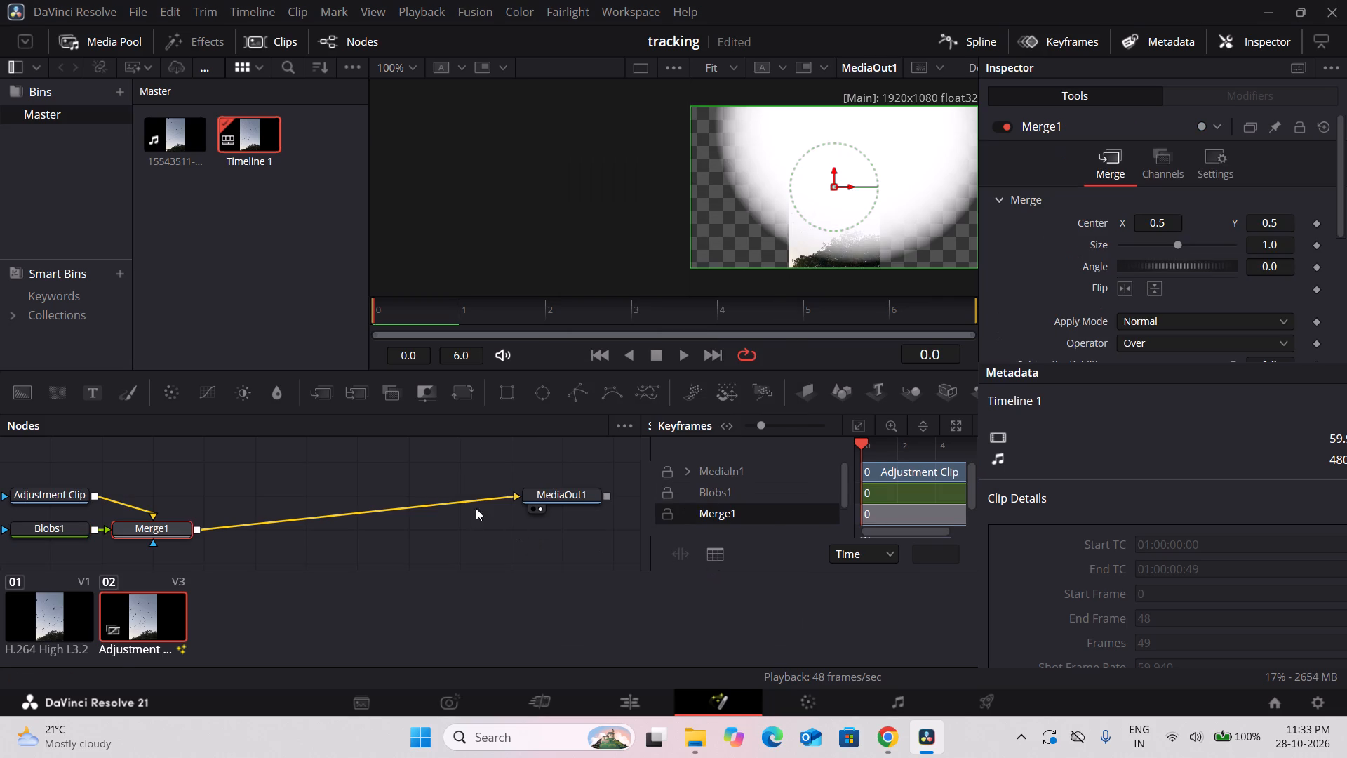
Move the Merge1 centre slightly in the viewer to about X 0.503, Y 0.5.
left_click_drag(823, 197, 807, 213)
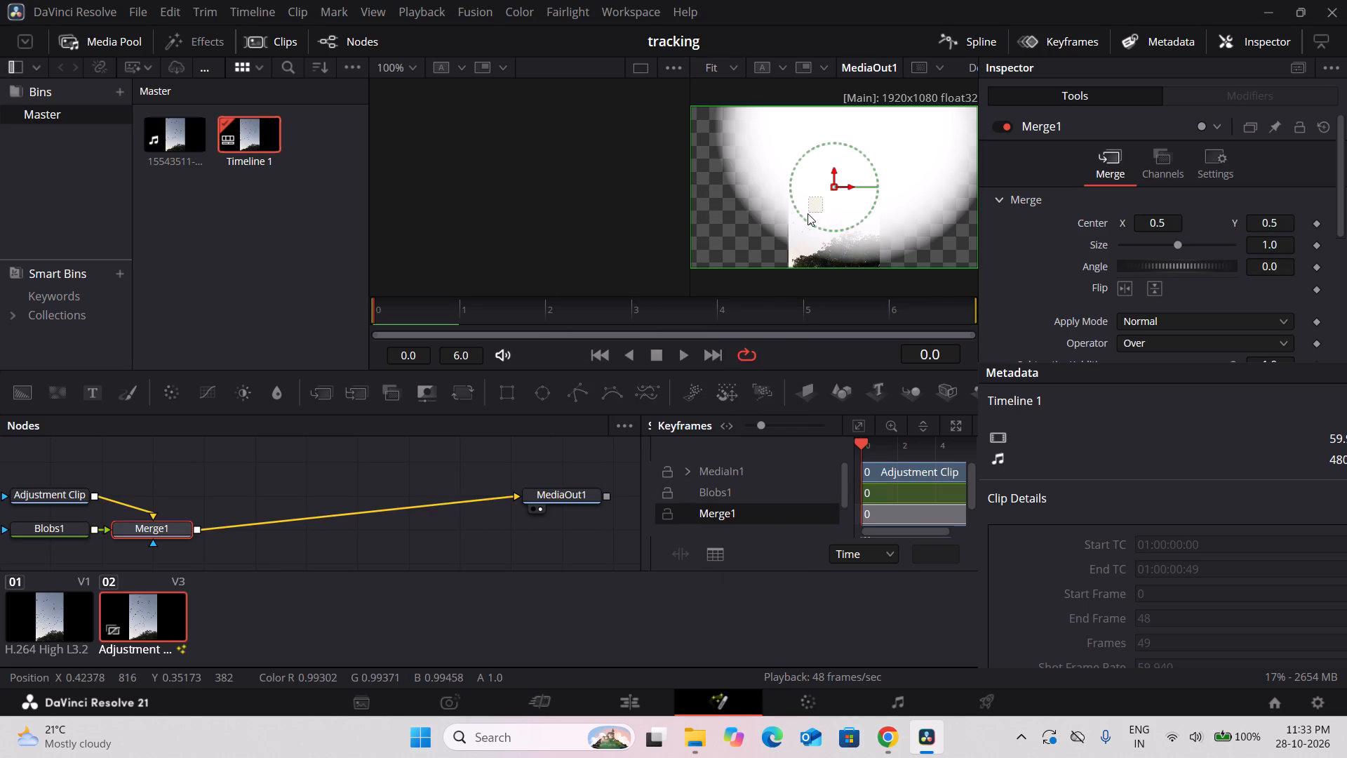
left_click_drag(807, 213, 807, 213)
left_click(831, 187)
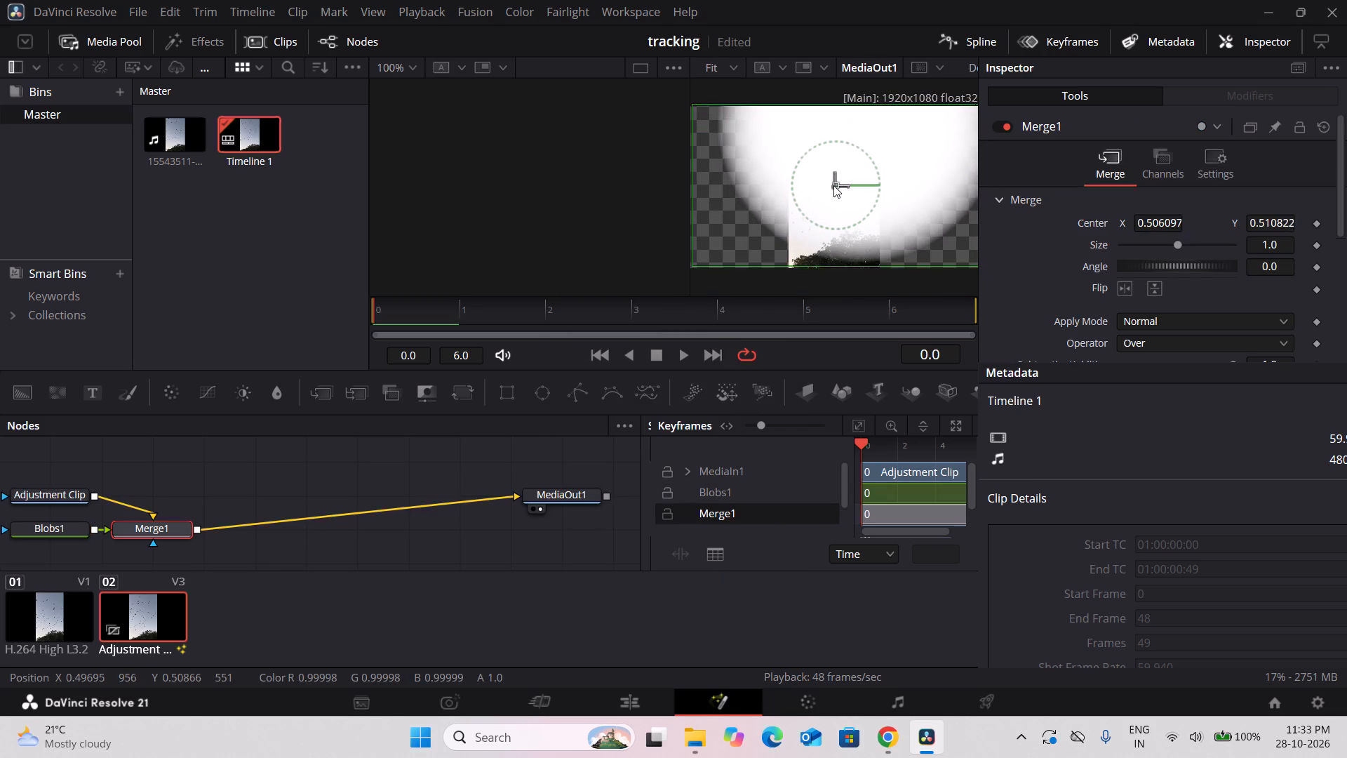
Switch to Chrome and replay the tutorial between about 0:15 and 0:27 to examine how the BlobzByBlew node is added and connected.
left_click(892, 741)
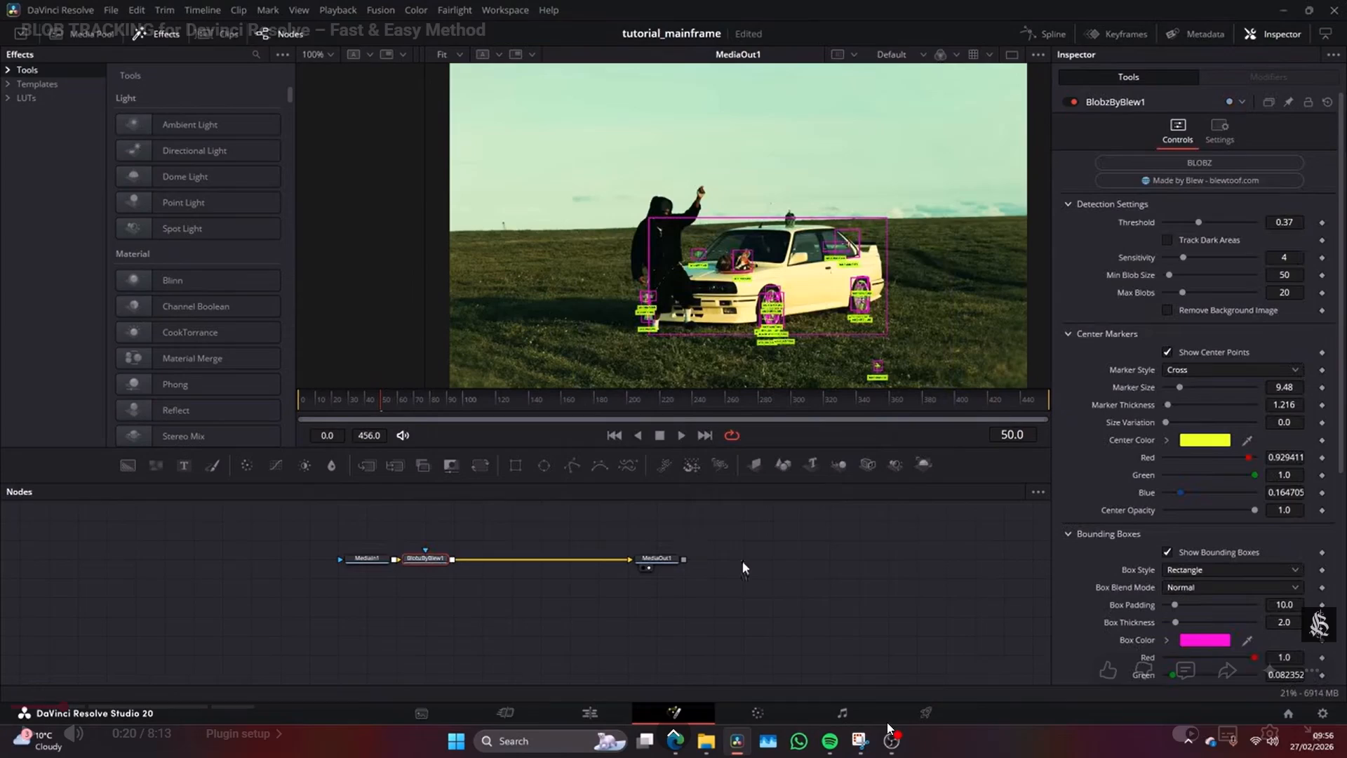
left_click(706, 477)
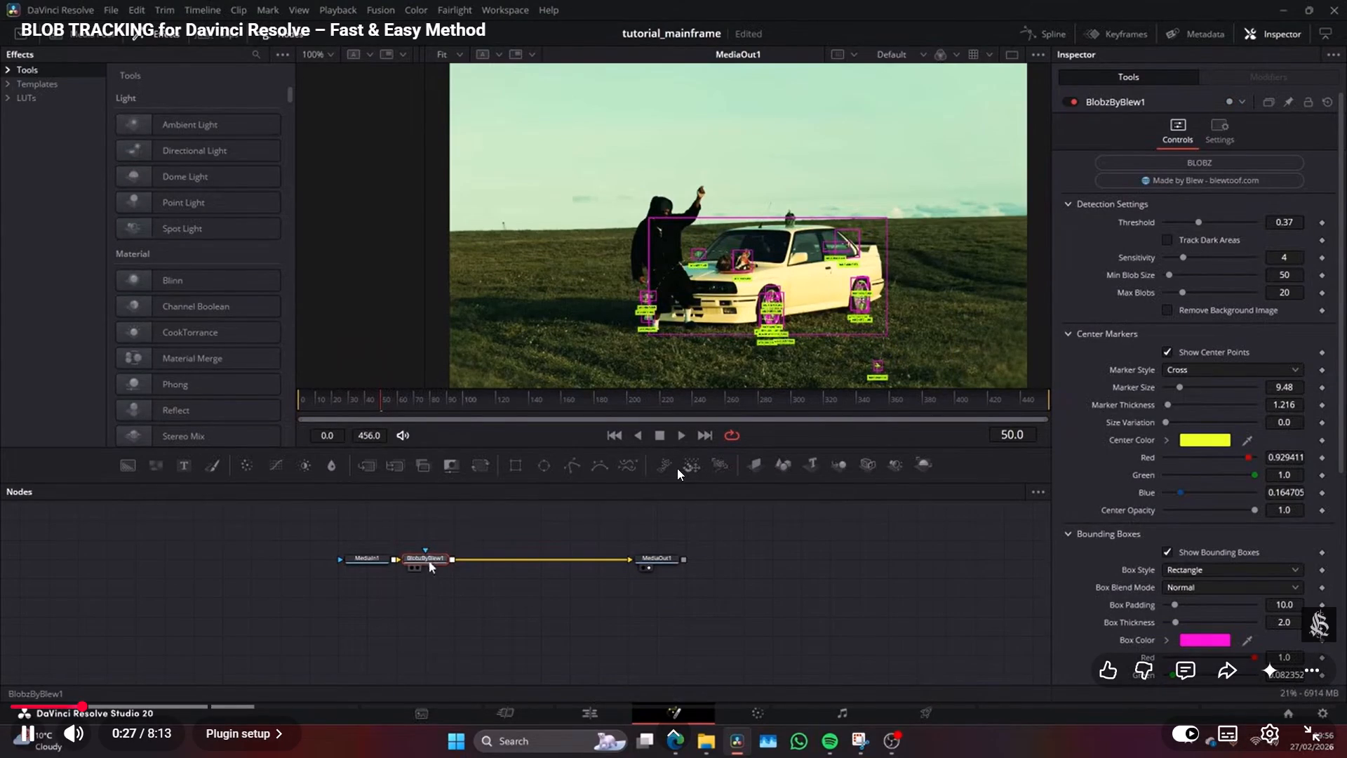
key("Left")
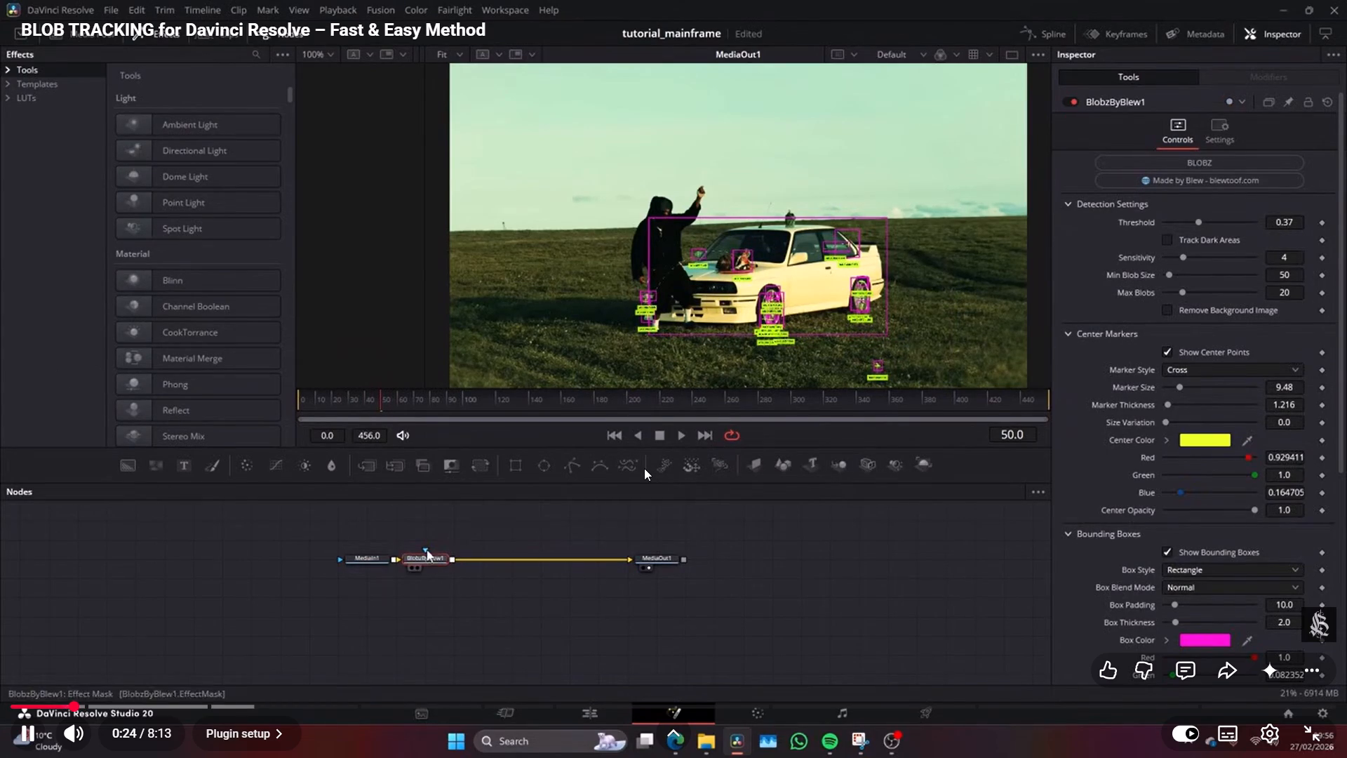
key("Left")
key("Left")
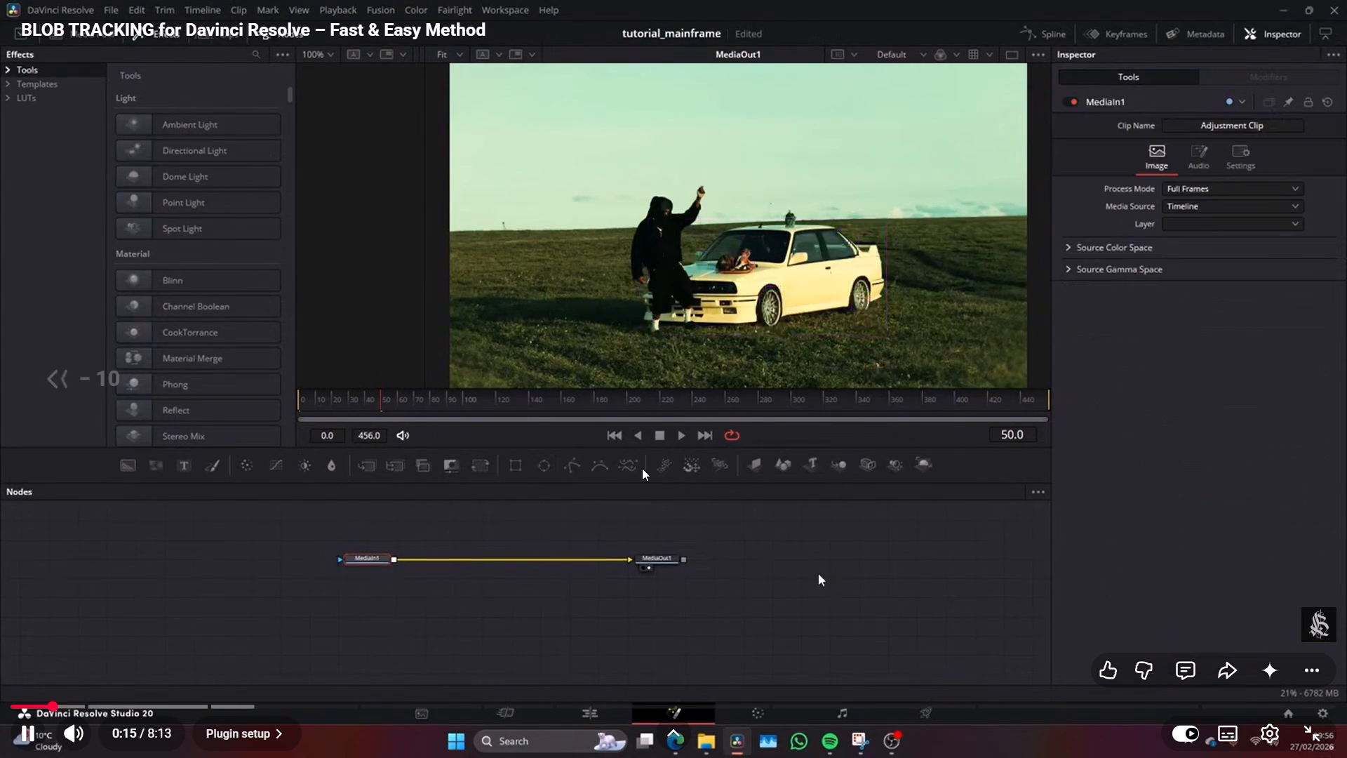
key("space")
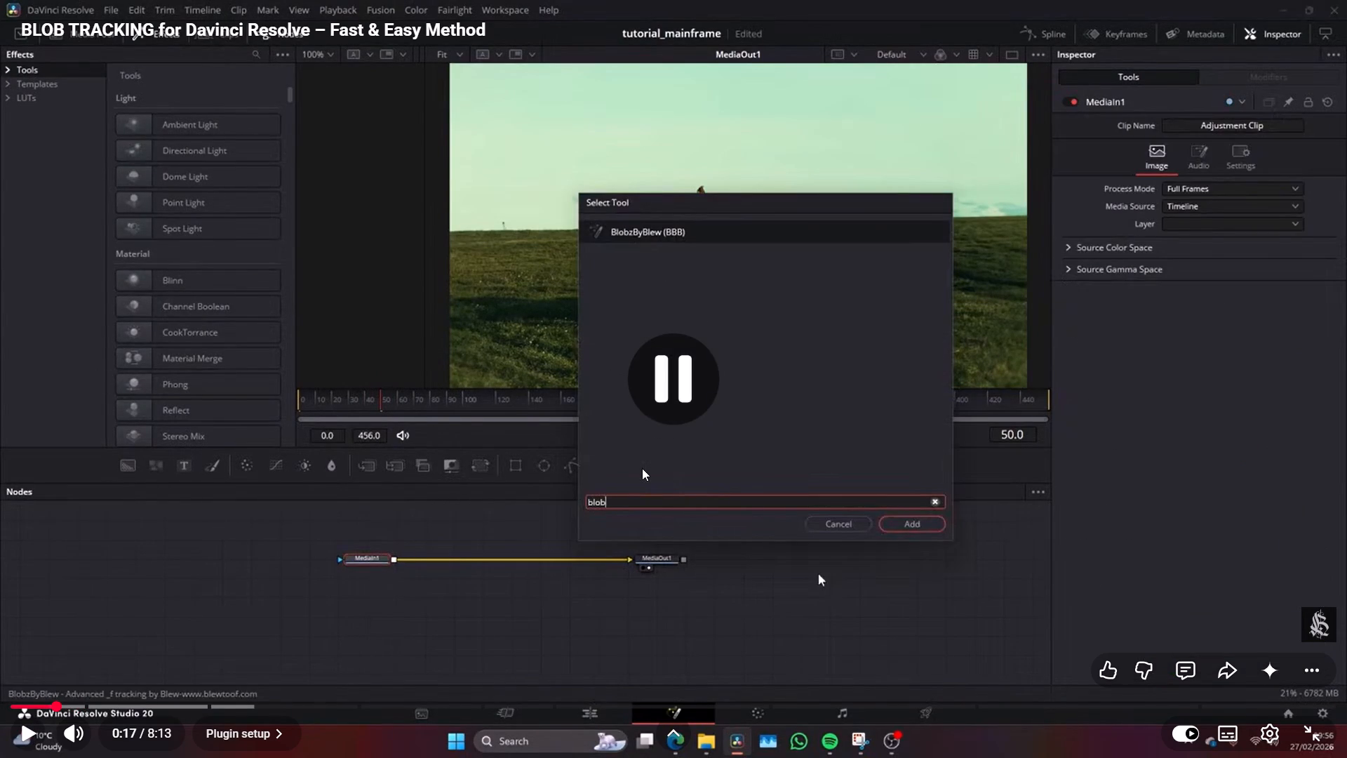
scroll(642, 468, "down", 1)
scroll(642, 468, "up", 1)
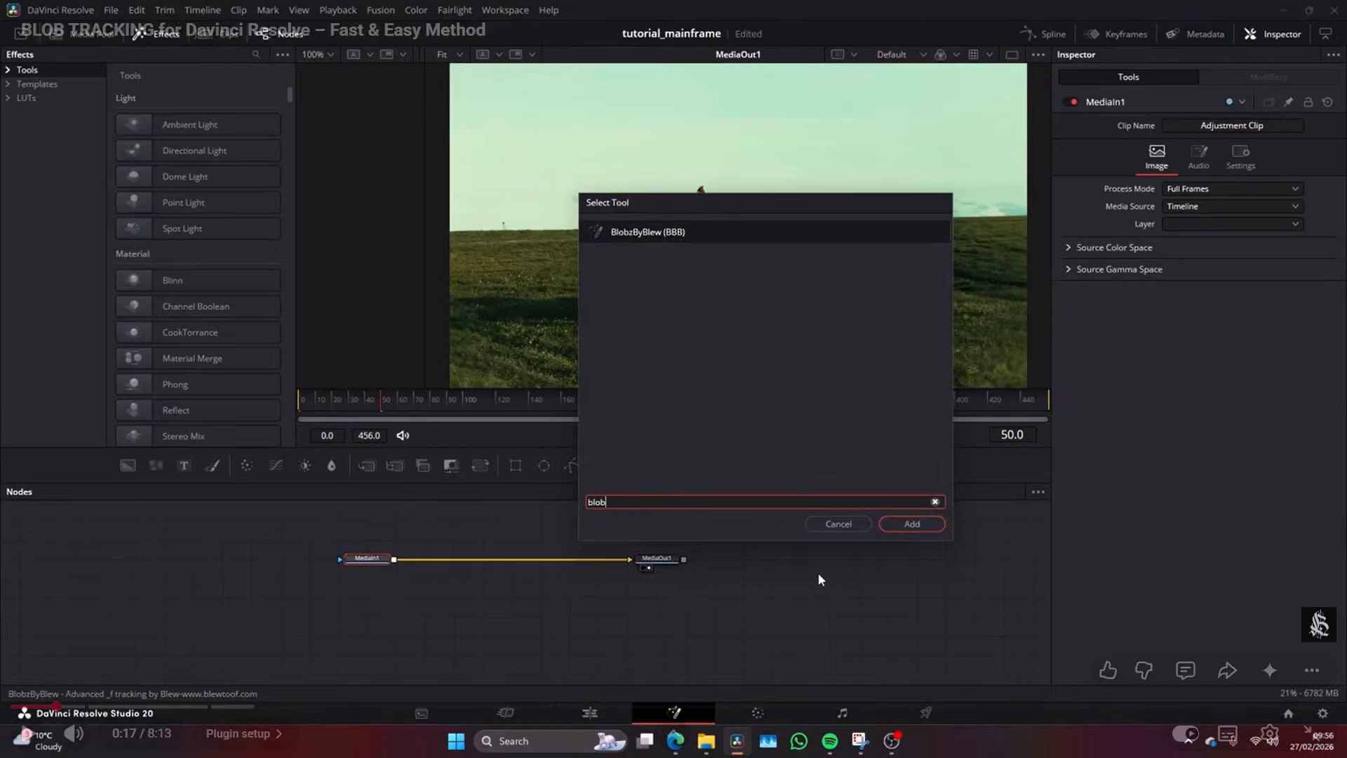
key("space")
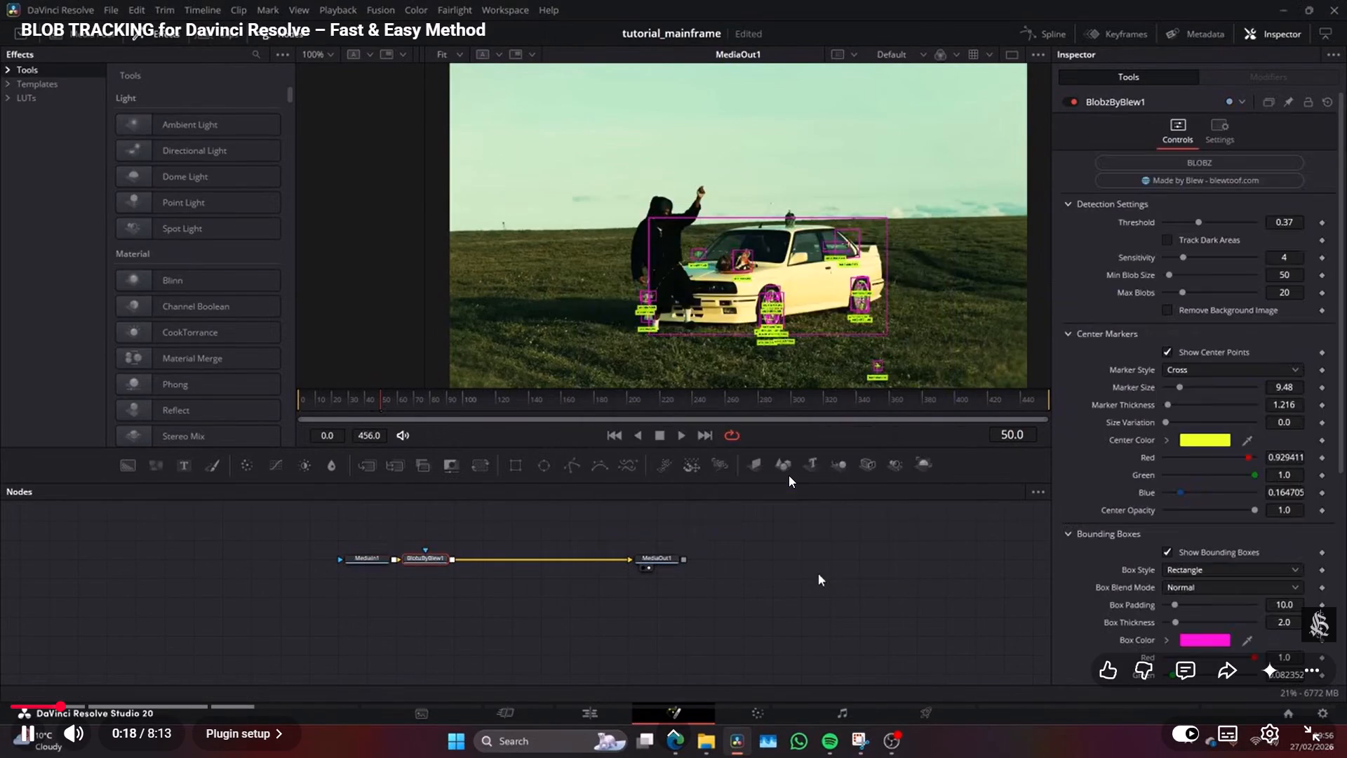
key("space")
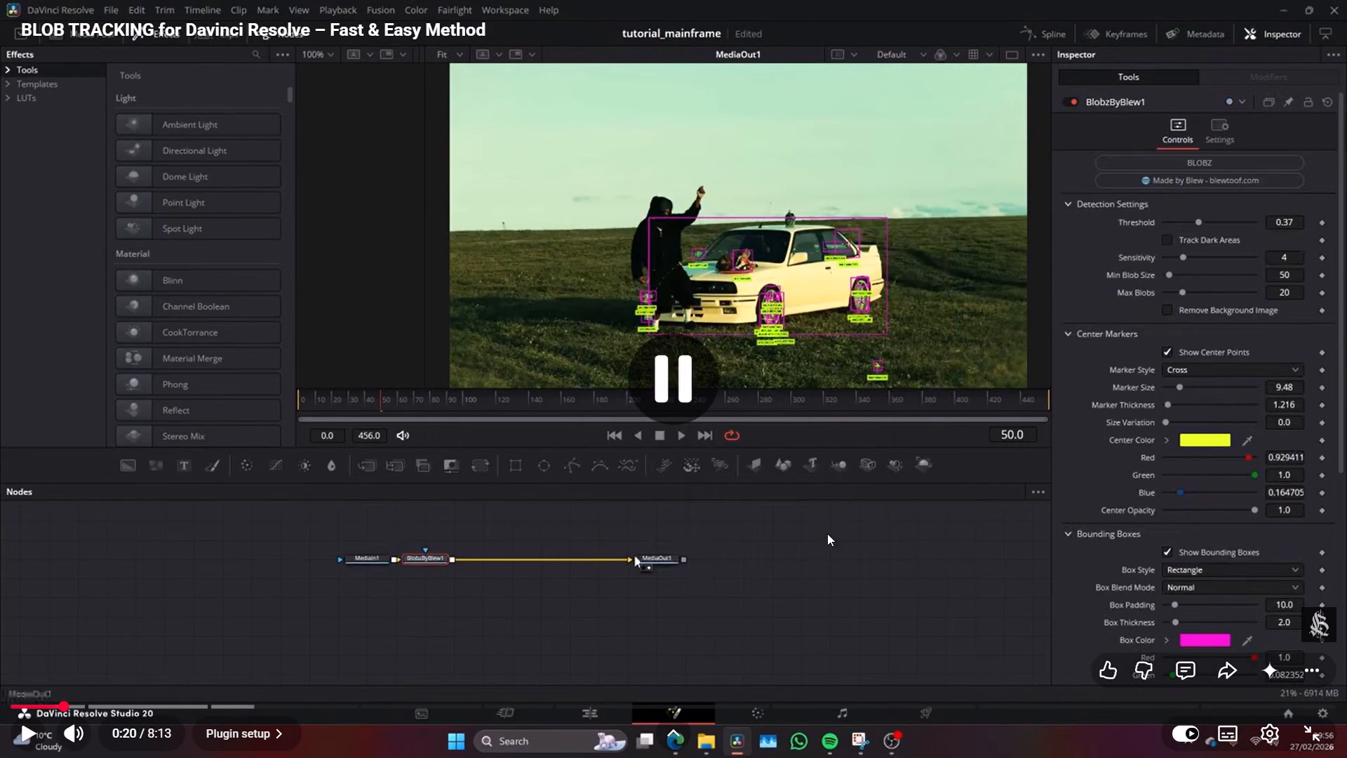
Switch to DaVinci Resolve and play back the composition to preview the merged Blobs shape over the bird footage.
left_click_drag(947, 740, 934, 740)
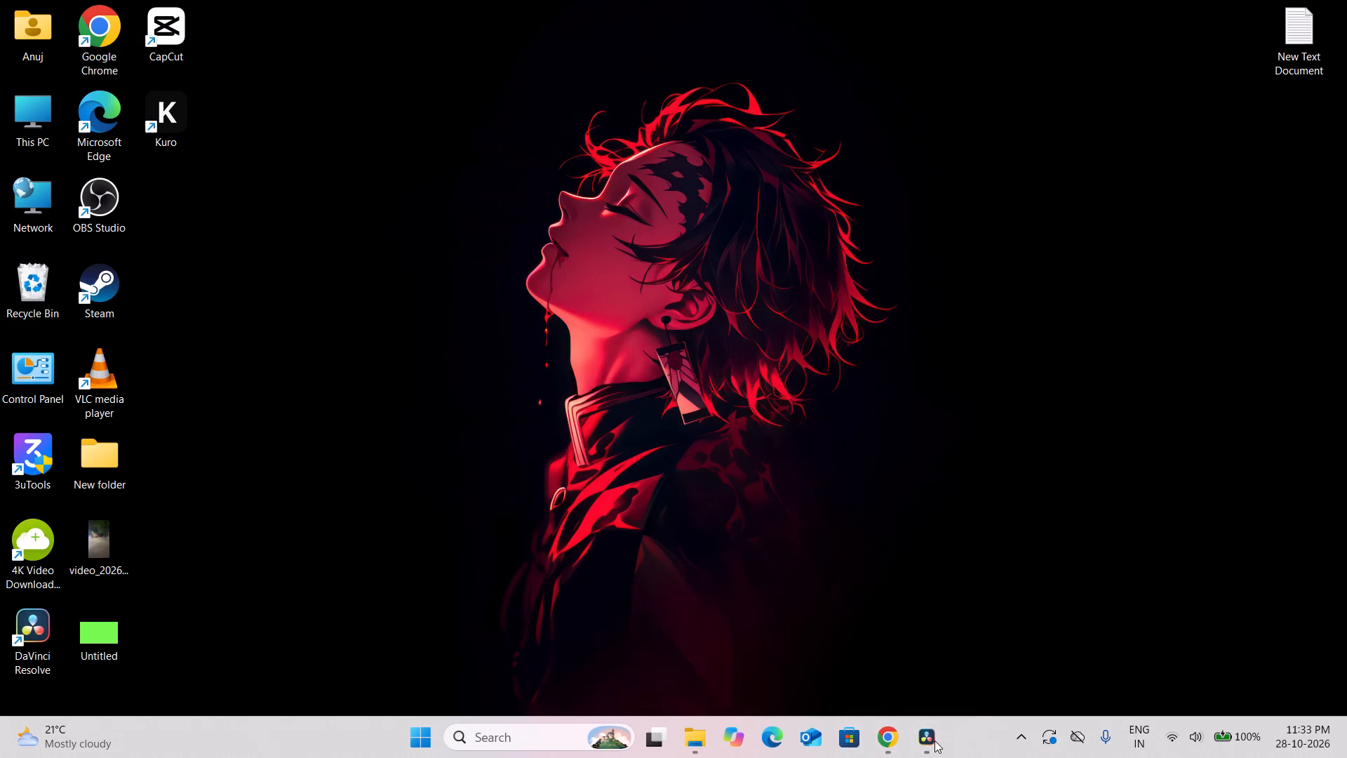
left_click_drag(934, 740, 928, 740)
left_click(928, 740)
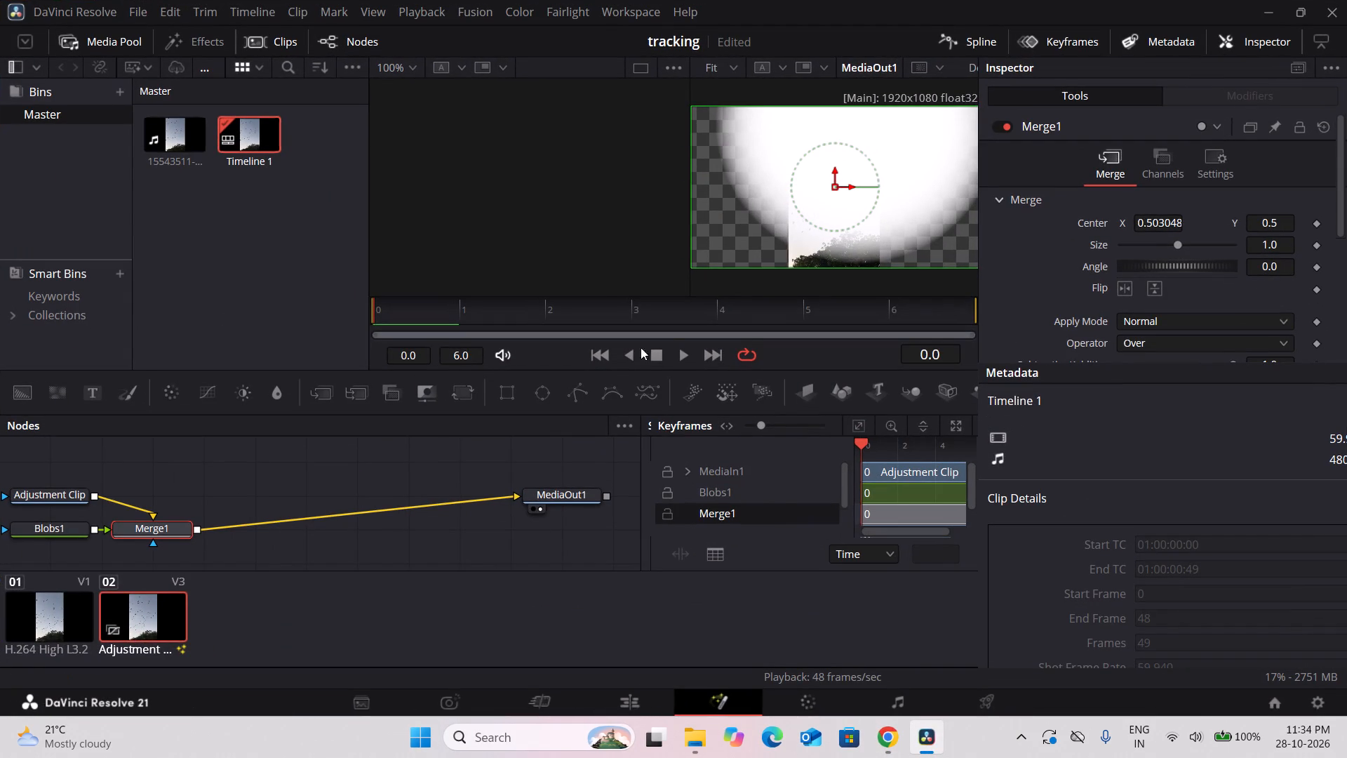
key("space")
key("space")
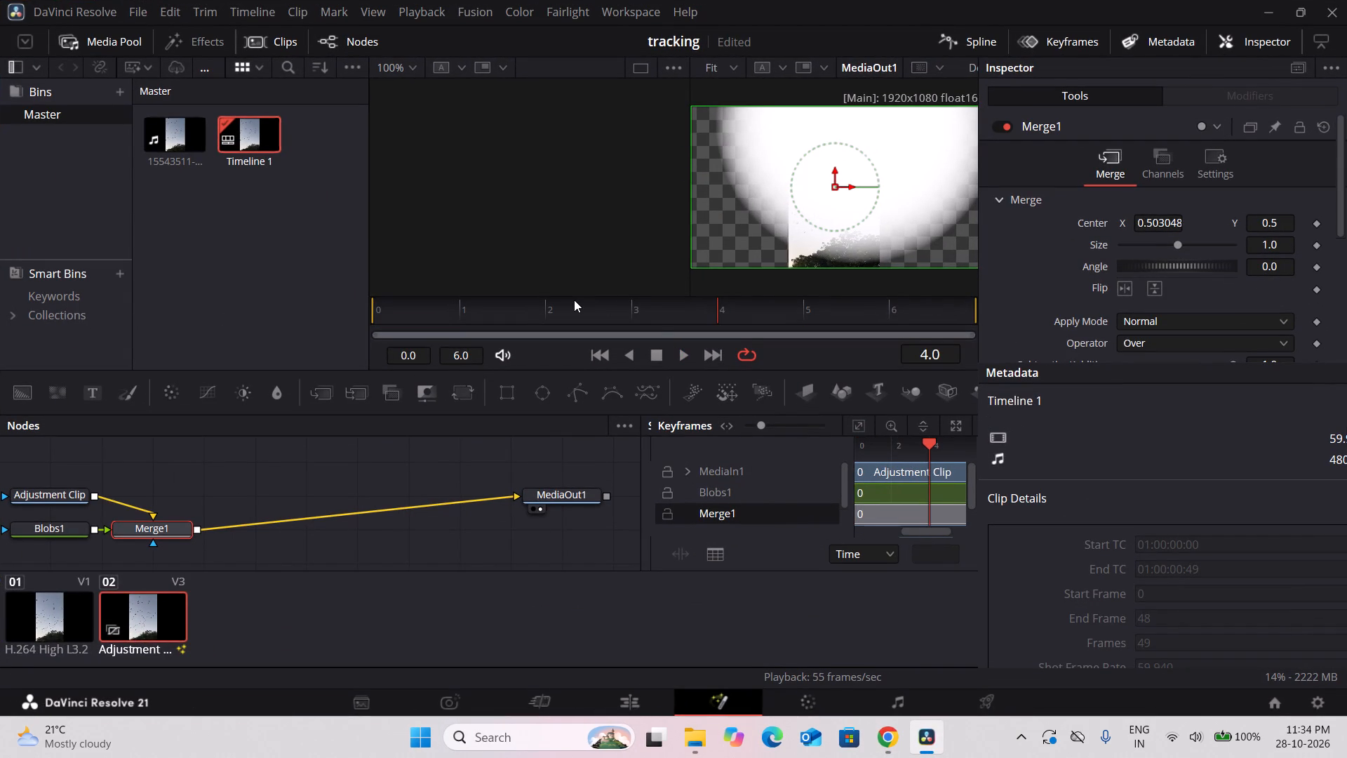
key("space")
key("space")
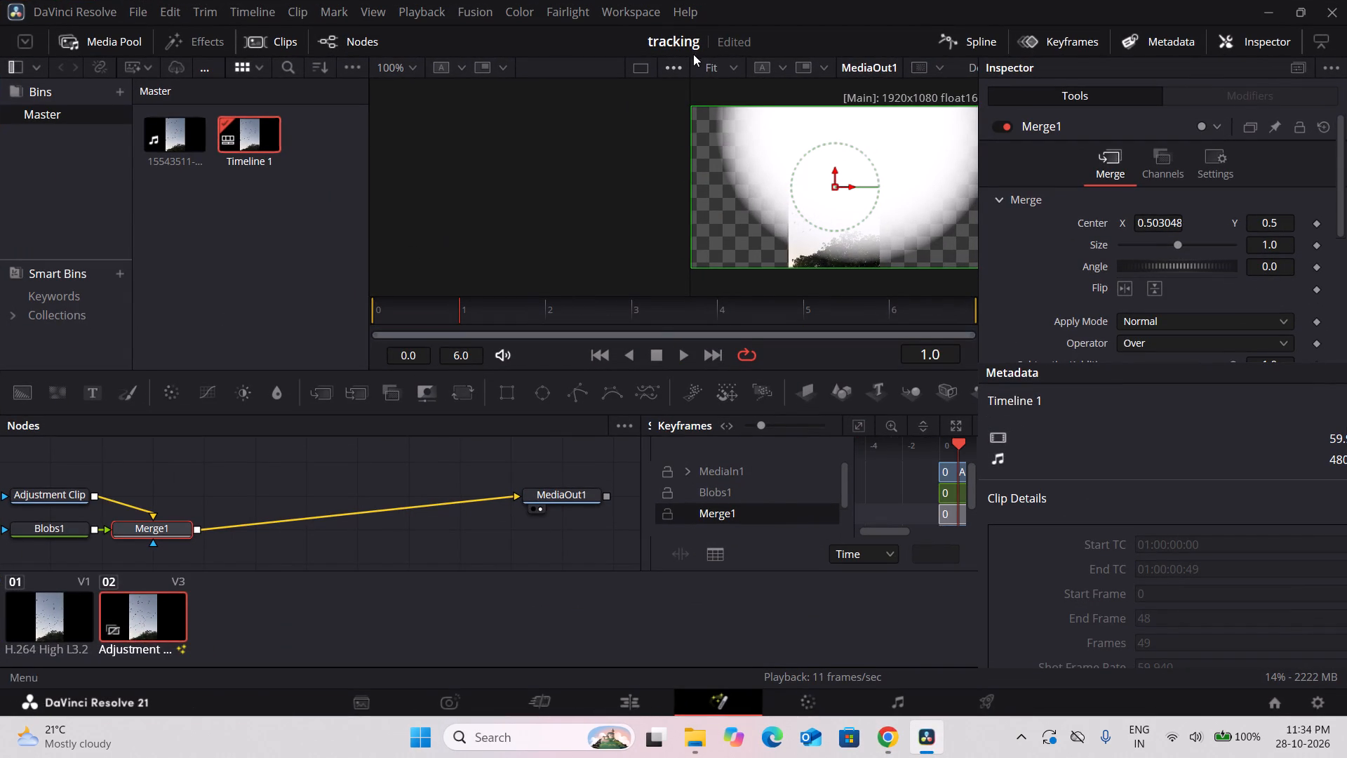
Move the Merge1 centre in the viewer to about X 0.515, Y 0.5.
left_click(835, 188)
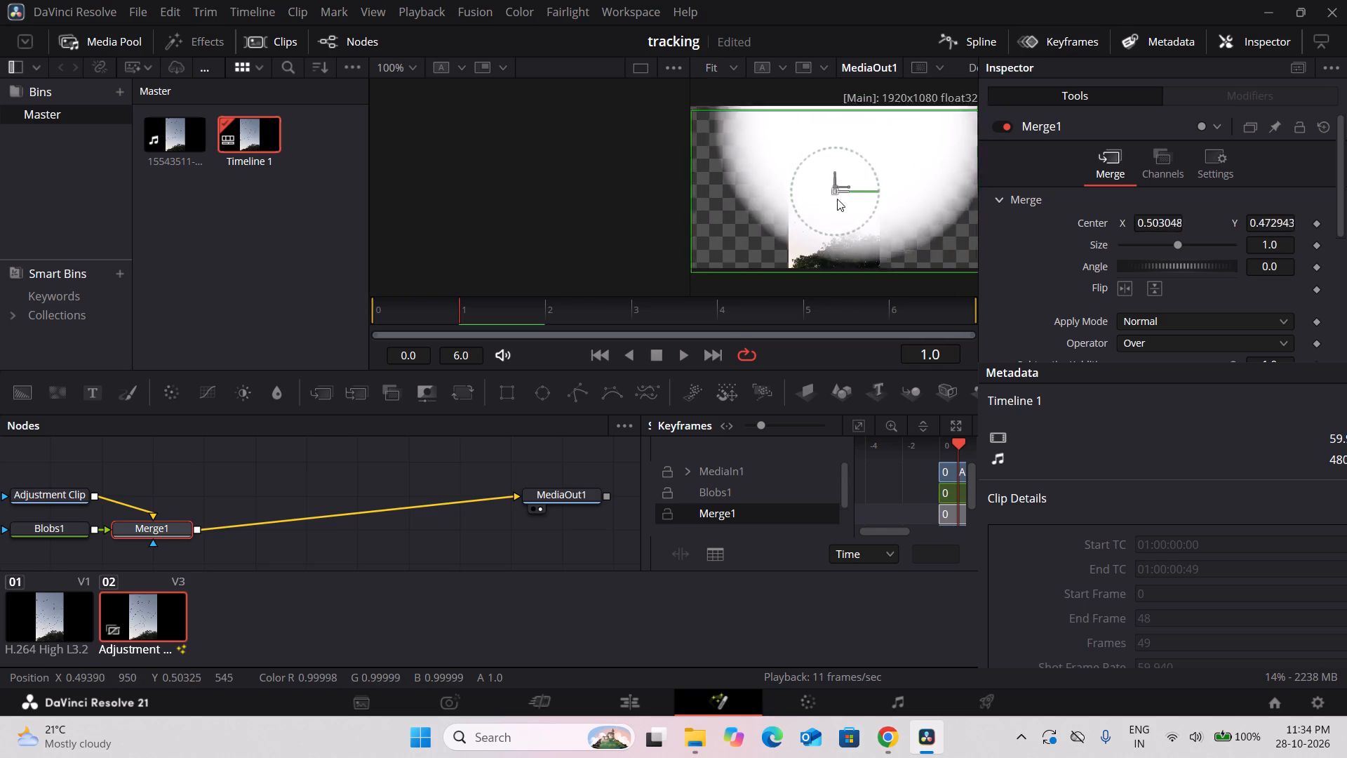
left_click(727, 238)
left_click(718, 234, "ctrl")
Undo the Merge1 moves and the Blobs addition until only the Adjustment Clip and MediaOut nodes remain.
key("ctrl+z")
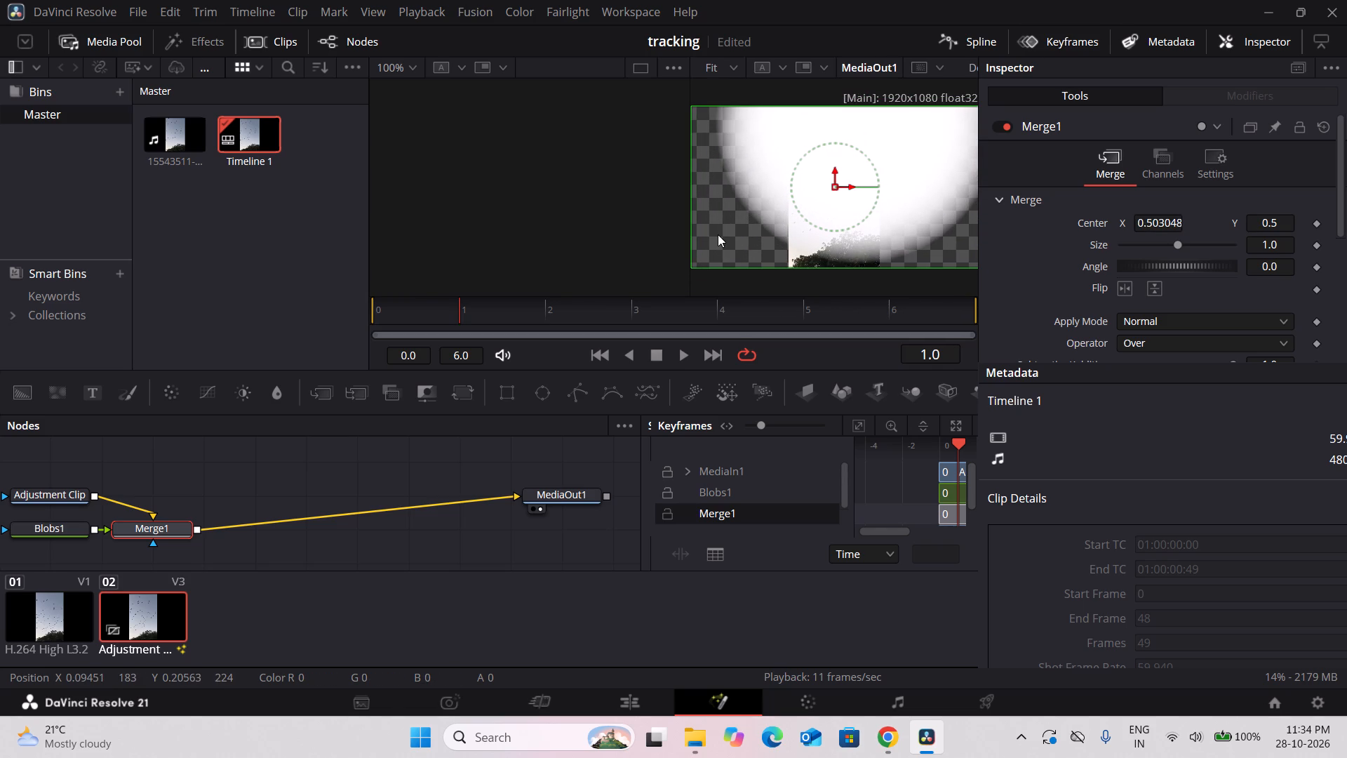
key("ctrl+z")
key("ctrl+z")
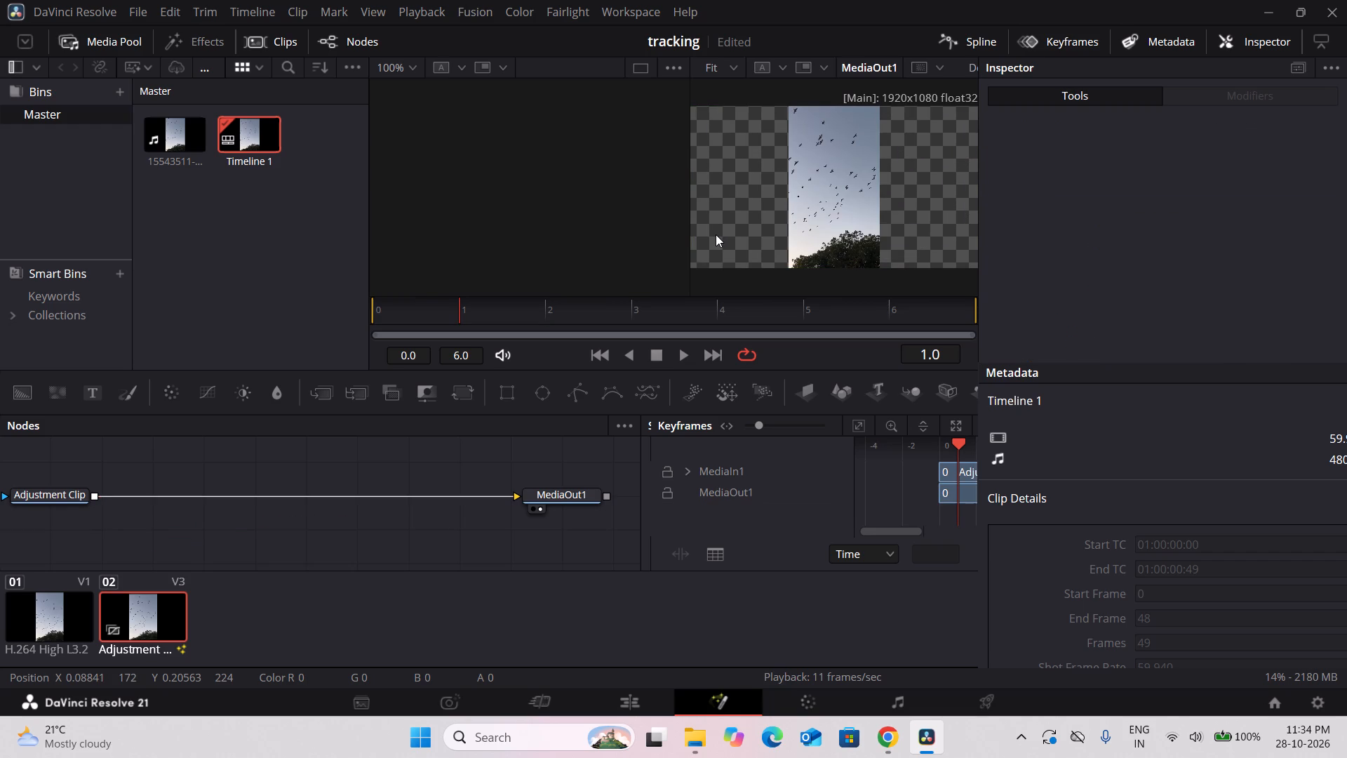
Search the Fusion tool list for a blob tracking tool using "bb", and close the list without adding anything.
key("shift+space")
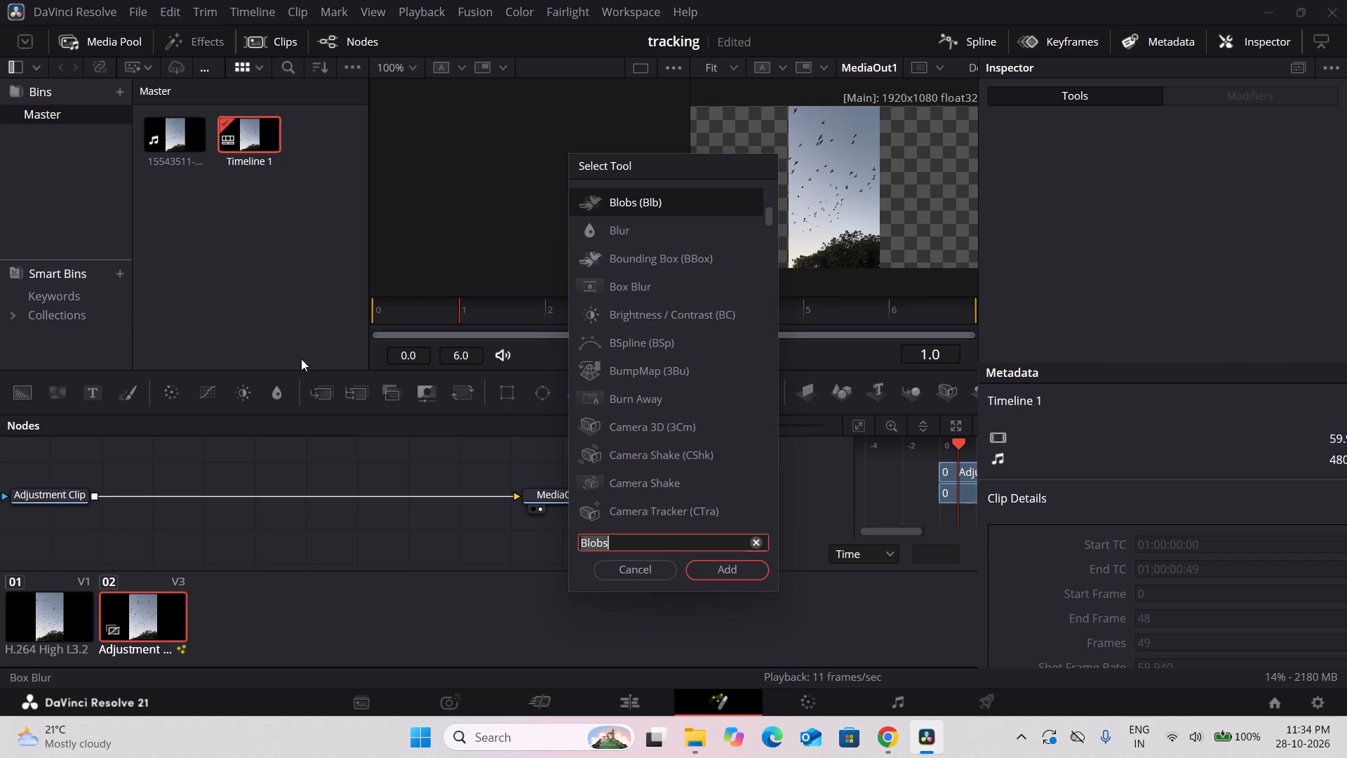
left_click(652, 540)
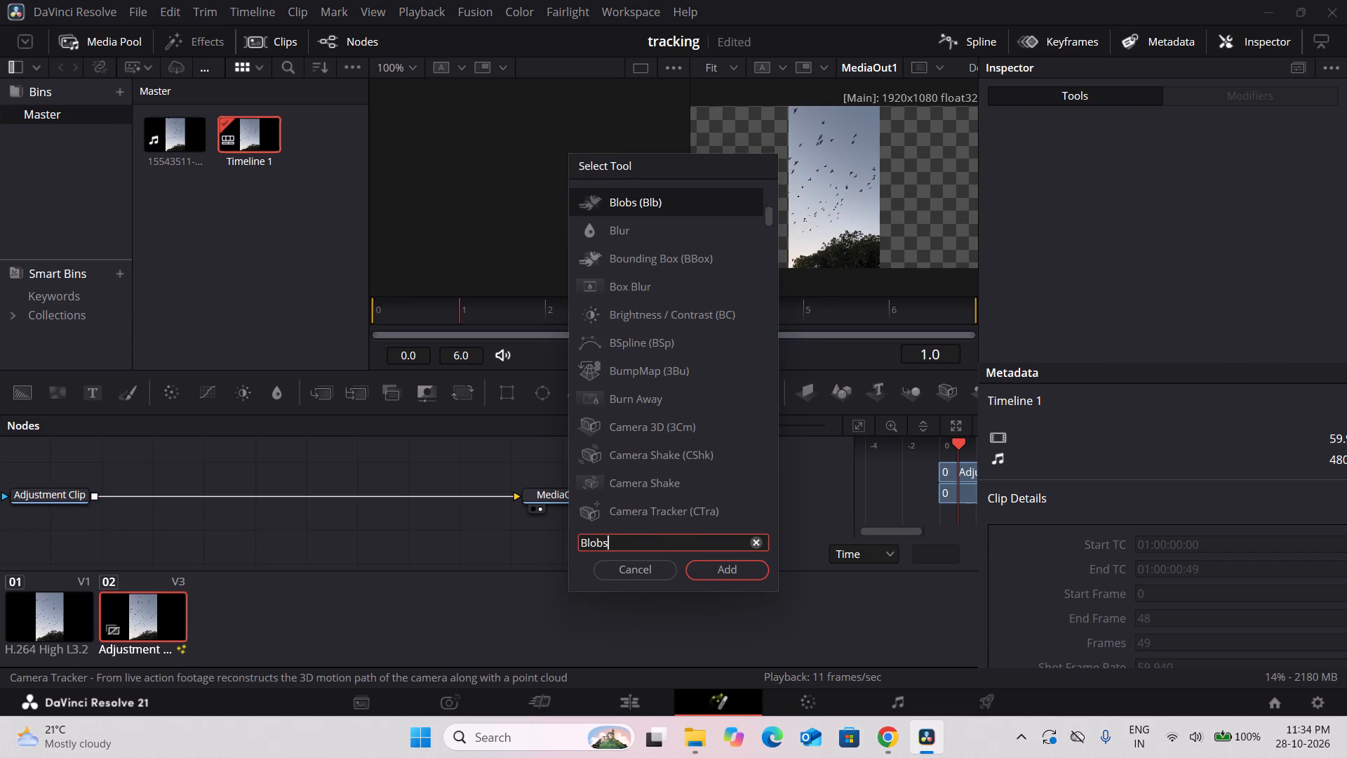
key("BackSpace")
key("BackSpace")
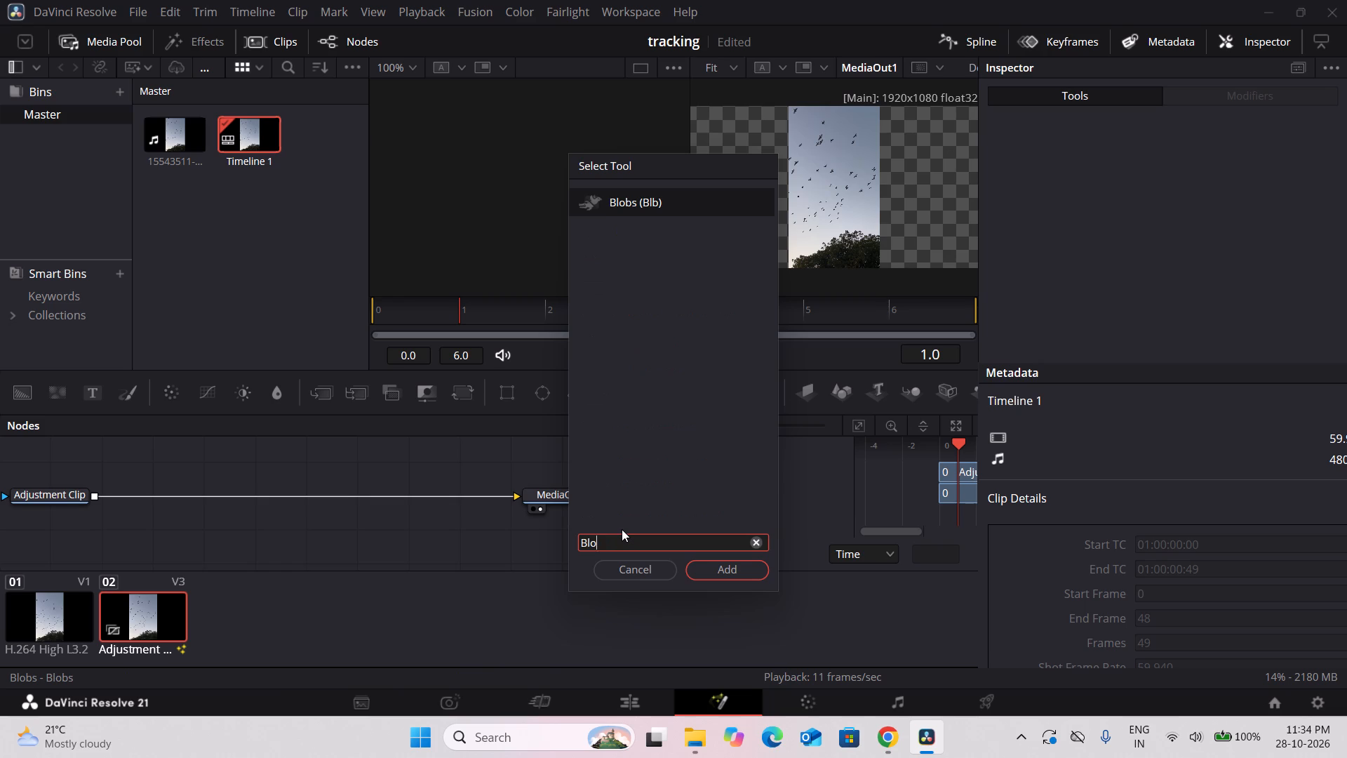
key("BackSpace")
key("BackSpace")
key("BackSpace")
key("BackSpace")
key("b")
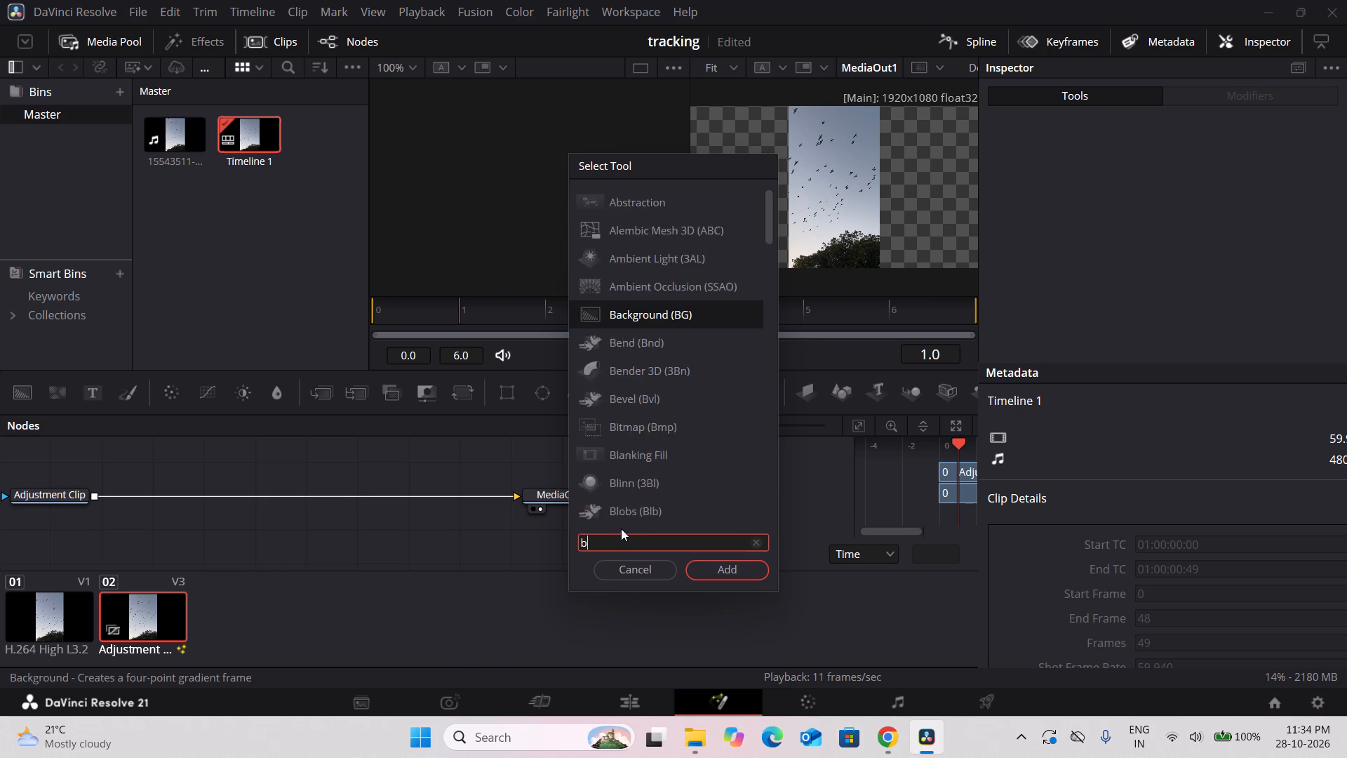
type("bb")
key("BackSpace")
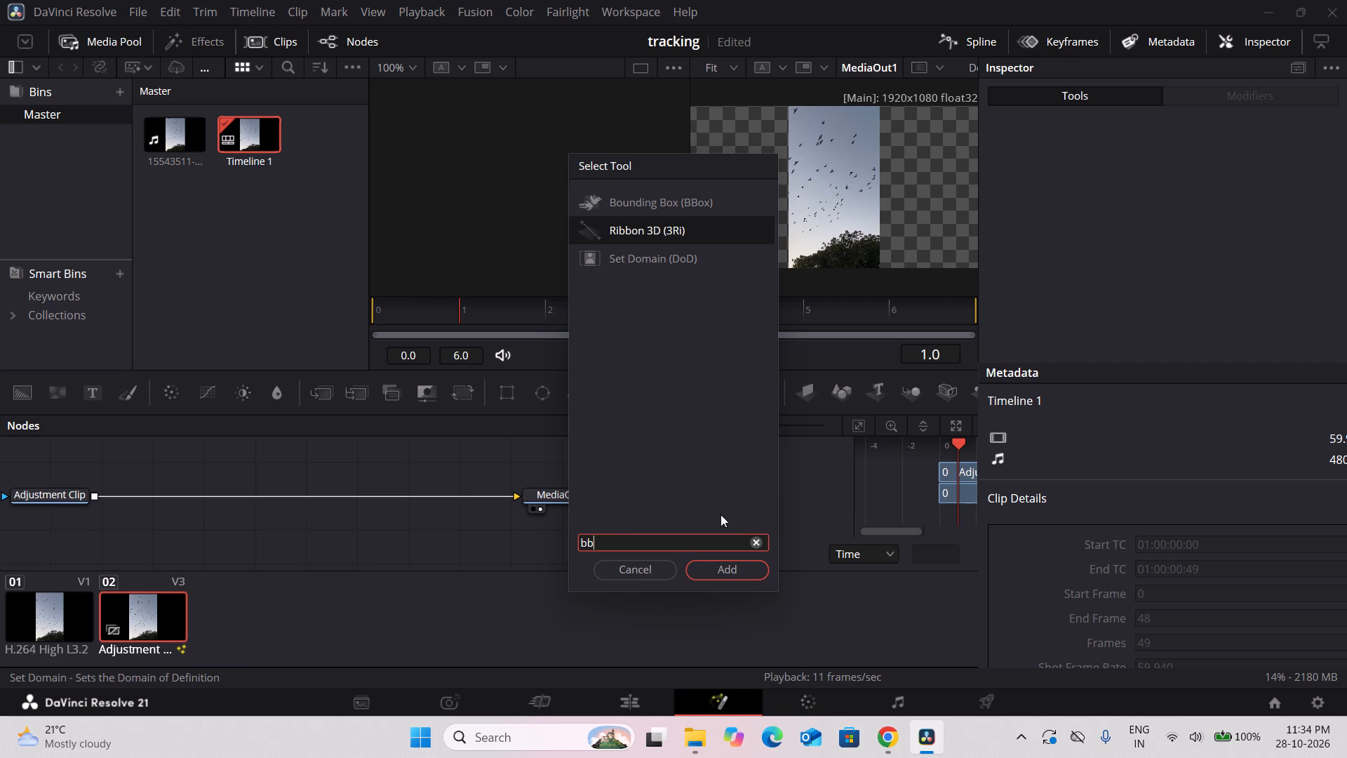
left_click(650, 571)
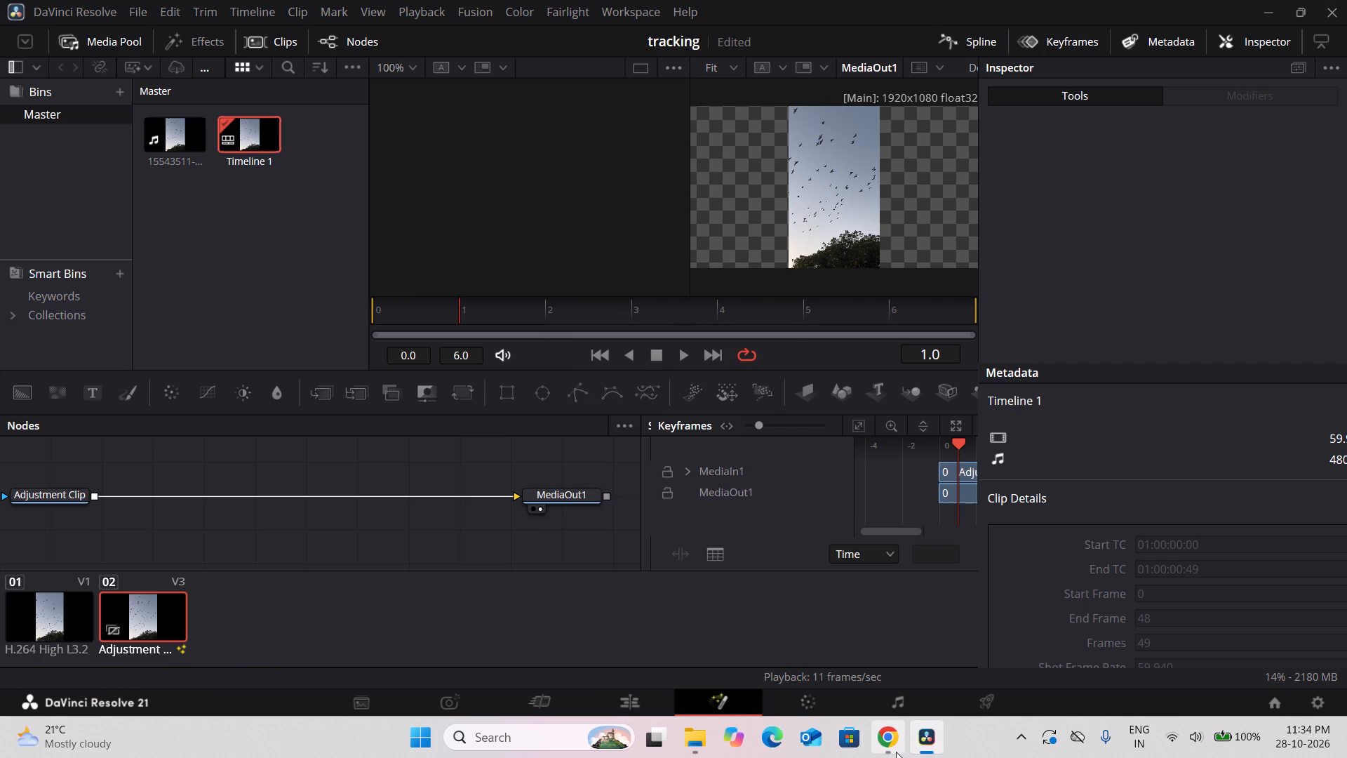
Switch to Chrome and replay the tutorial between about 0:20 and 0:28 to examine the BlobzByBlew node's connections and settings.
left_click(878, 745)
left_click(685, 480)
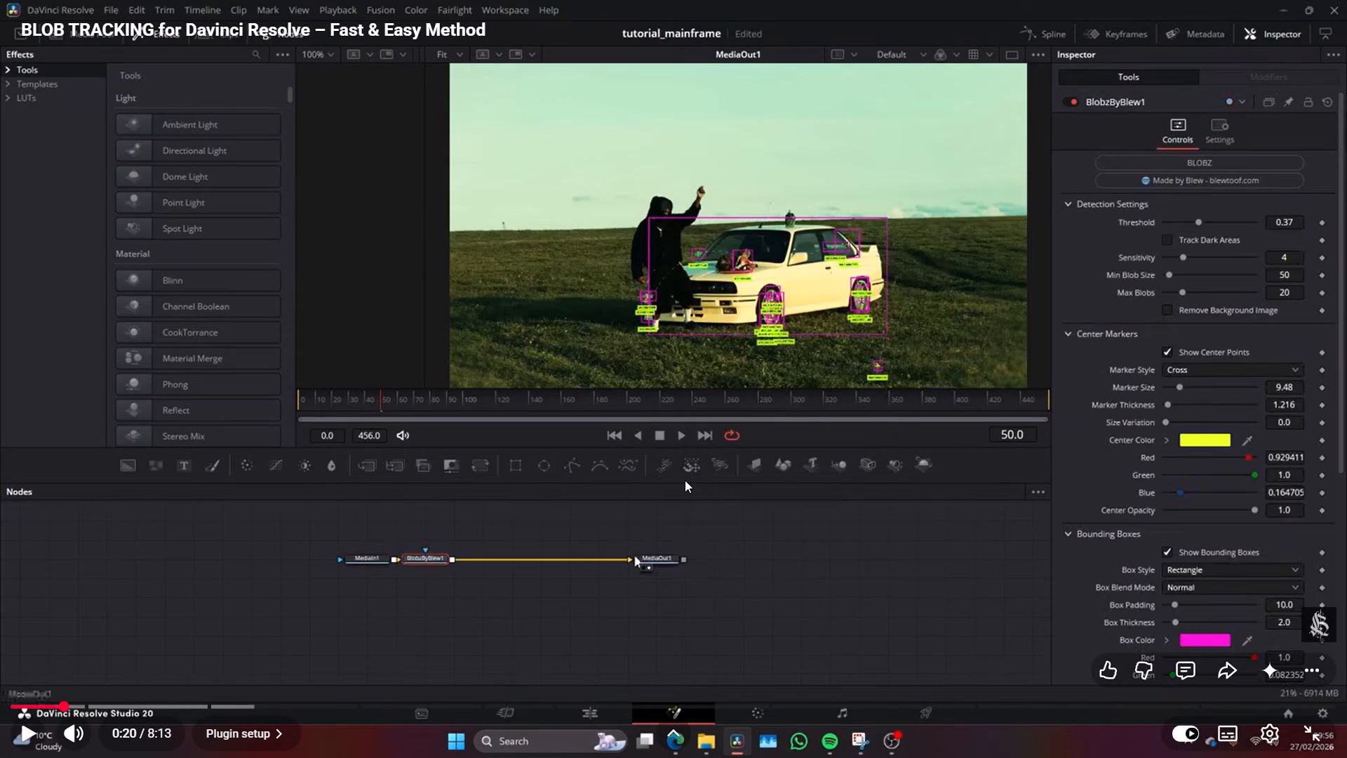
double_click(685, 480)
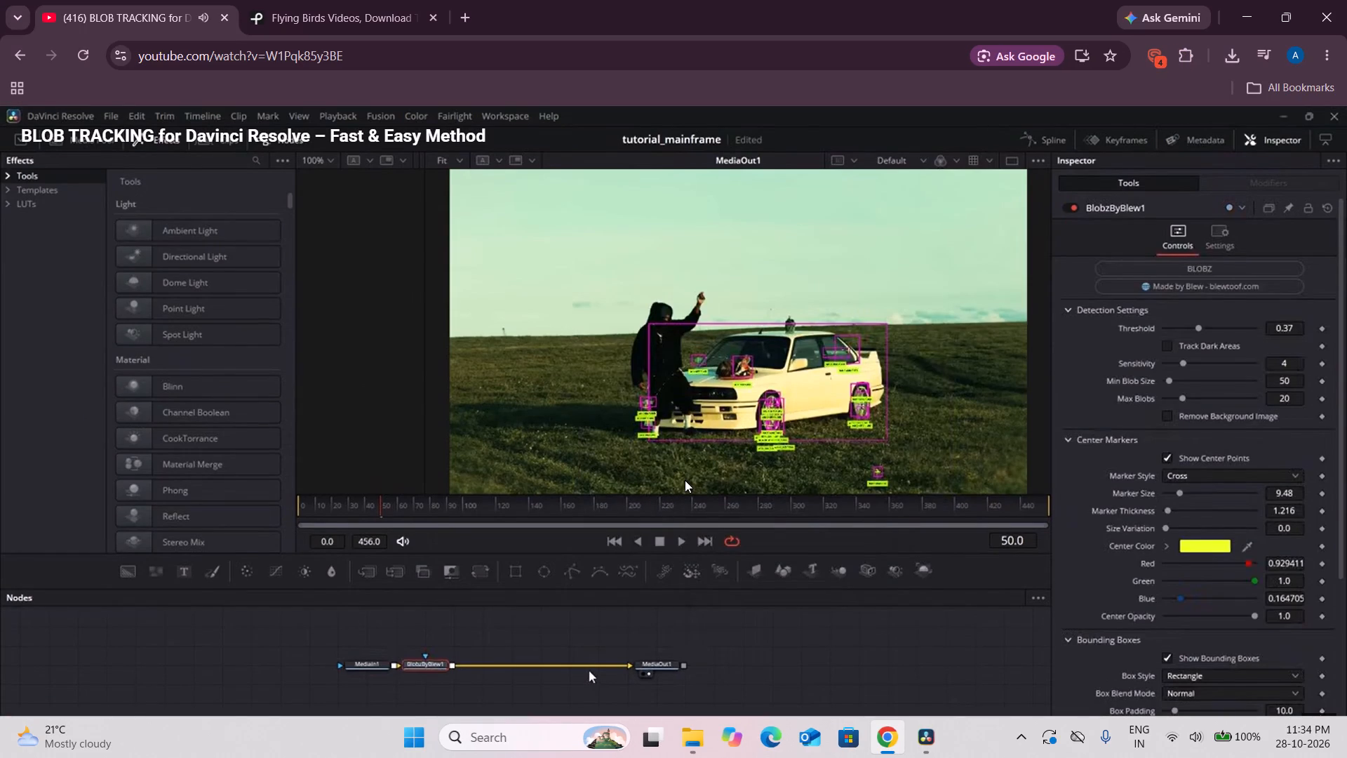
double_click(685, 480)
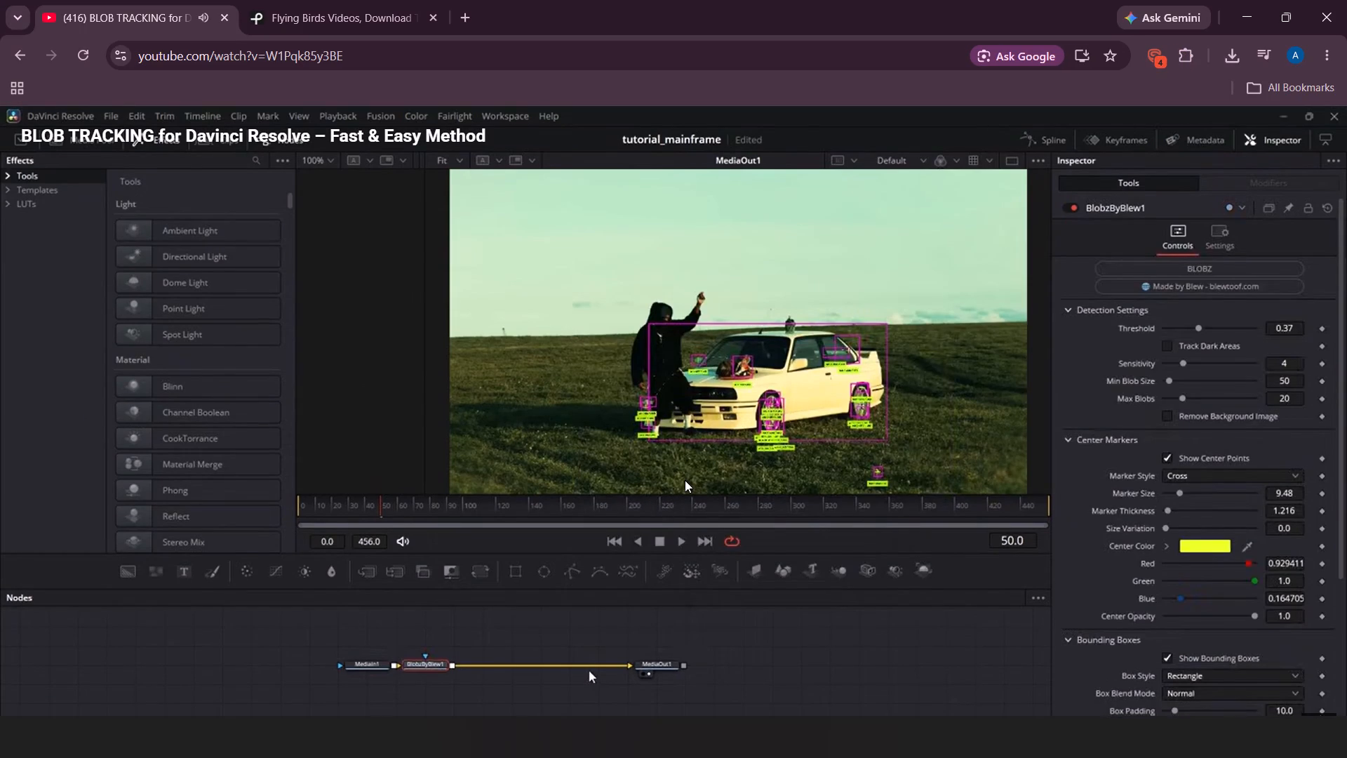
double_click(685, 480)
double_click(685, 480)
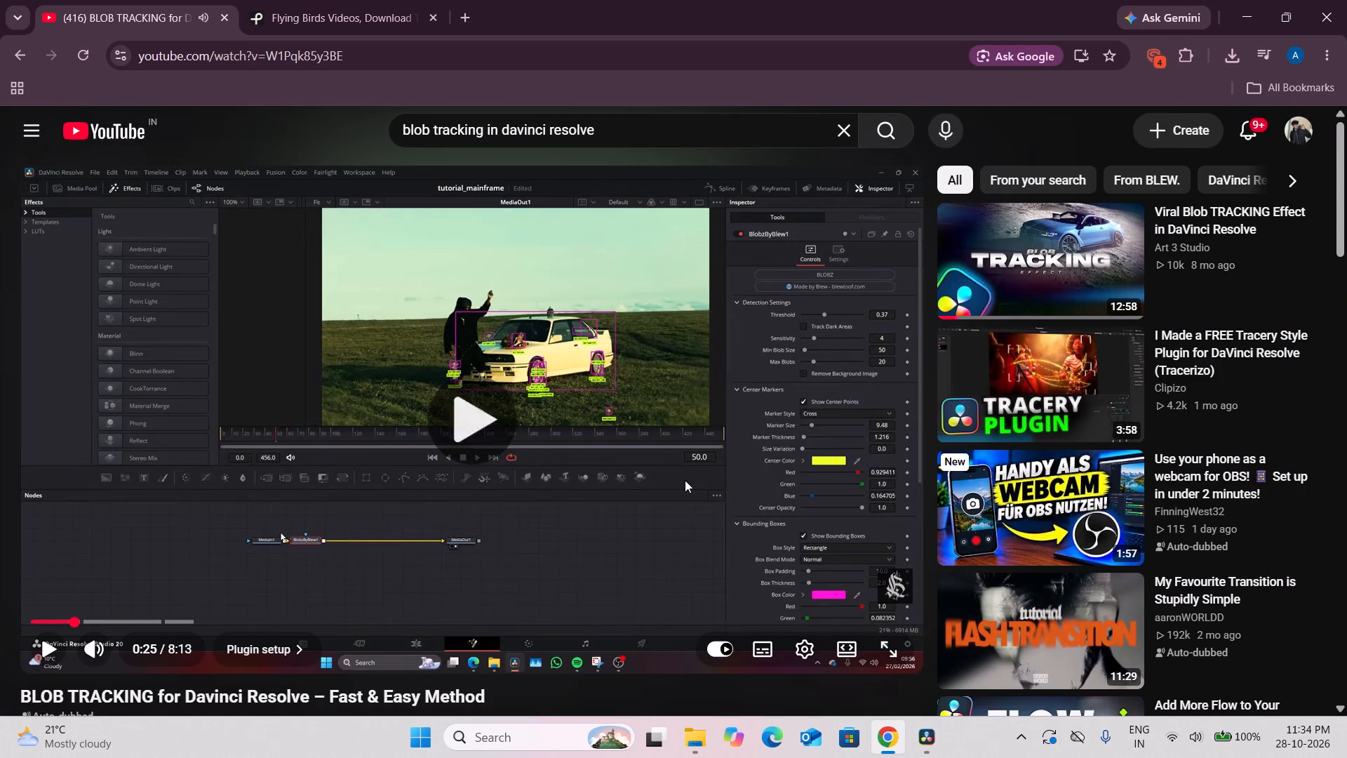
left_click(685, 480)
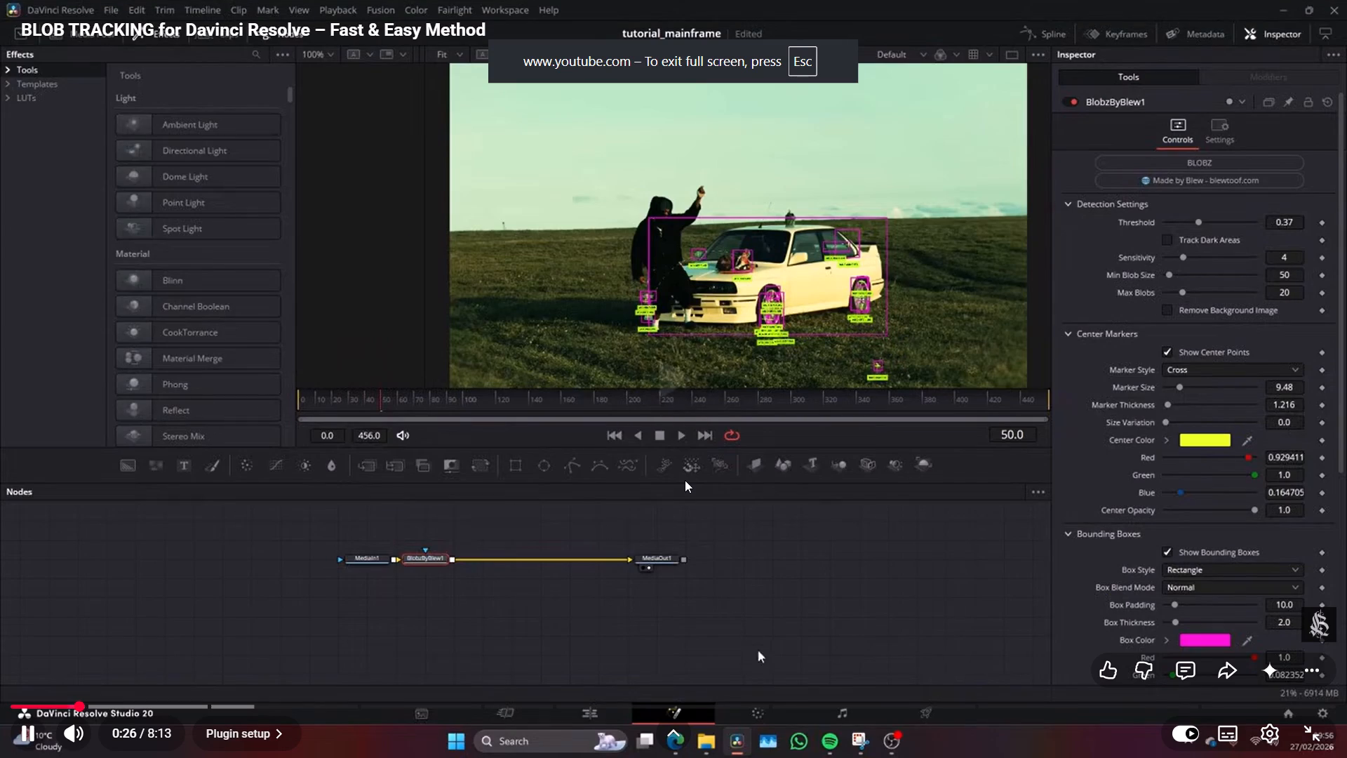
double_click(685, 480)
left_click(651, 460)
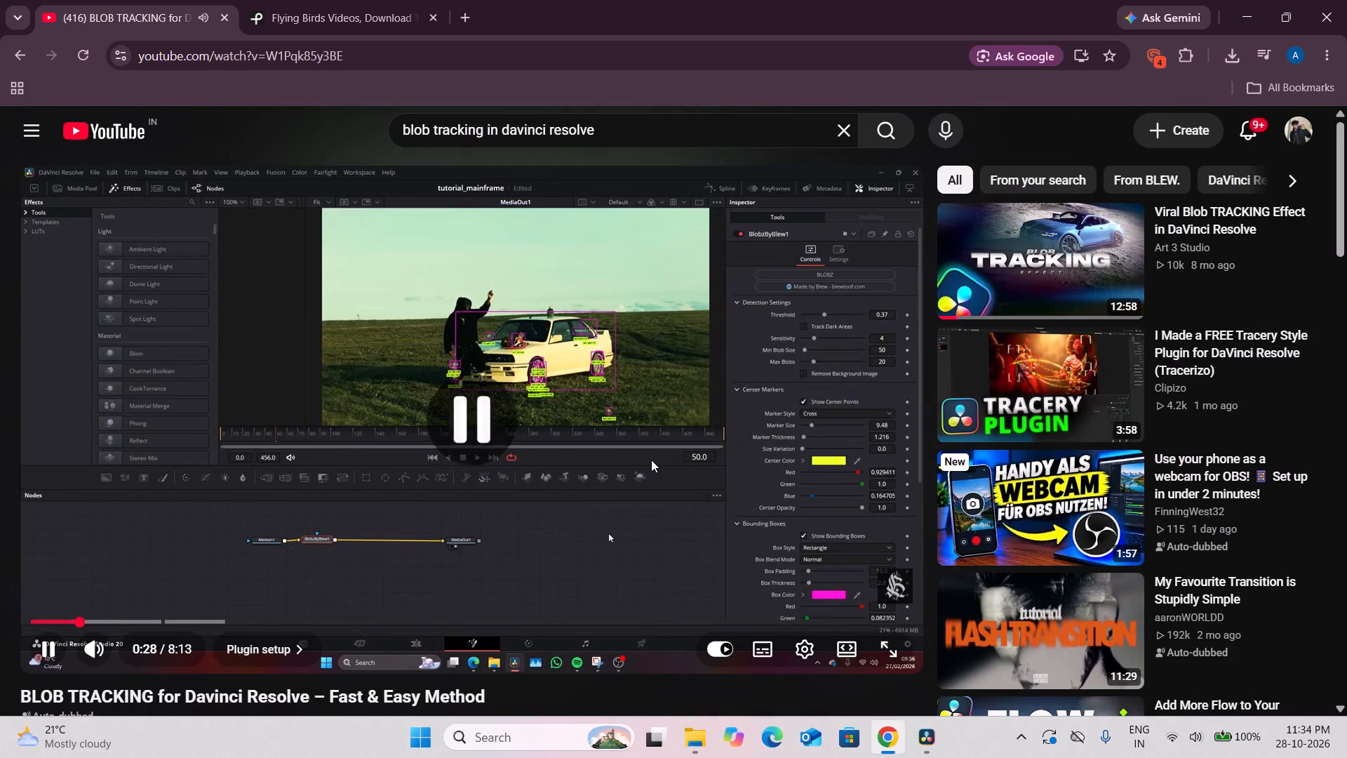
Read the tutorial's full description and check the linked BLOBZ plugin page, close that page, and return to DaVinci Resolve.
scroll(655, 507, "down", 3)
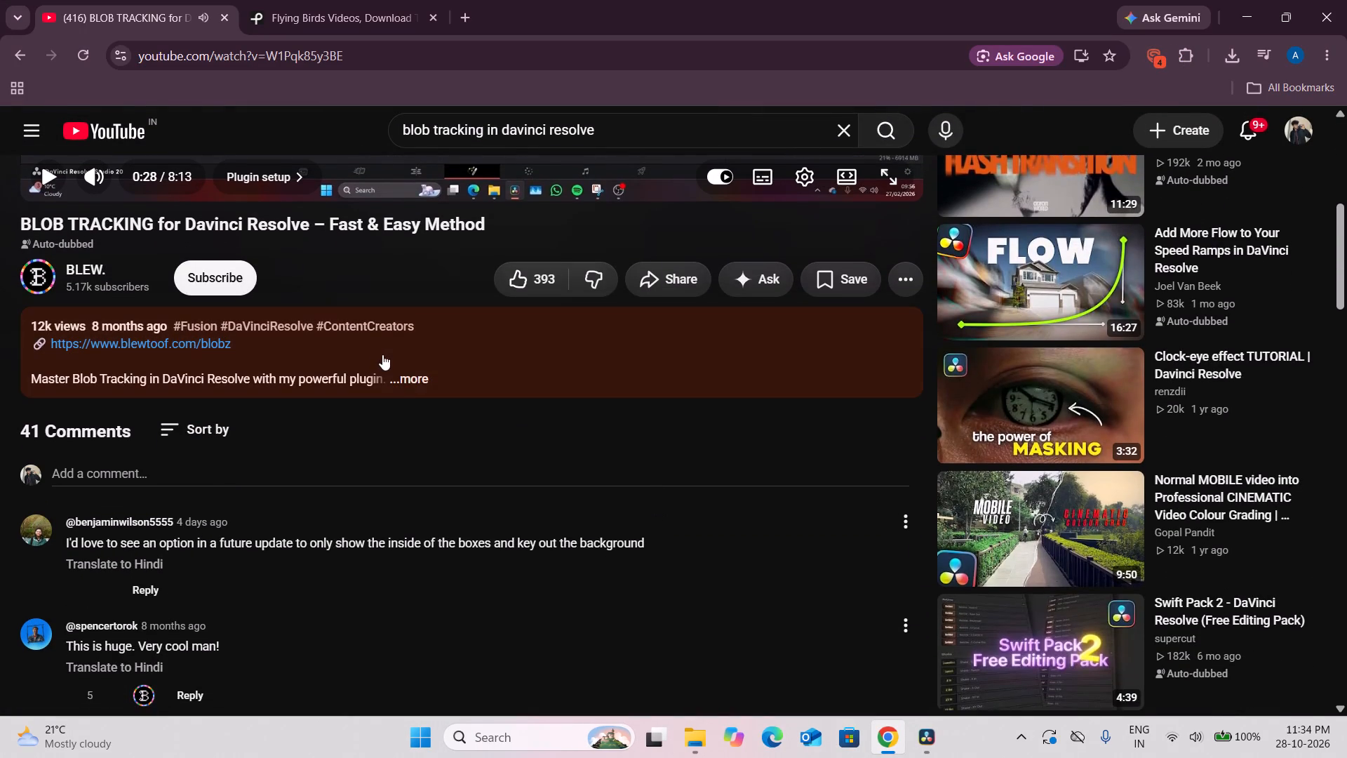
left_click(415, 378)
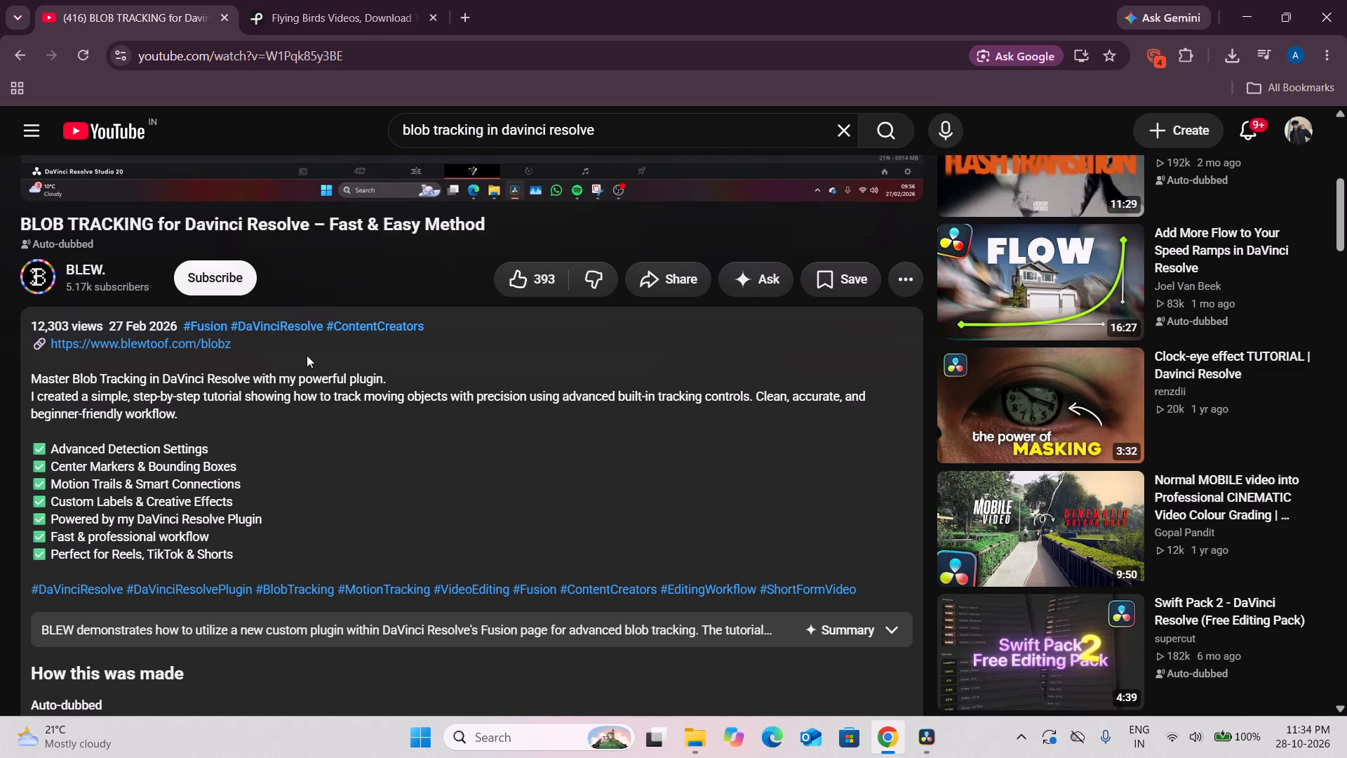
left_click(196, 340)
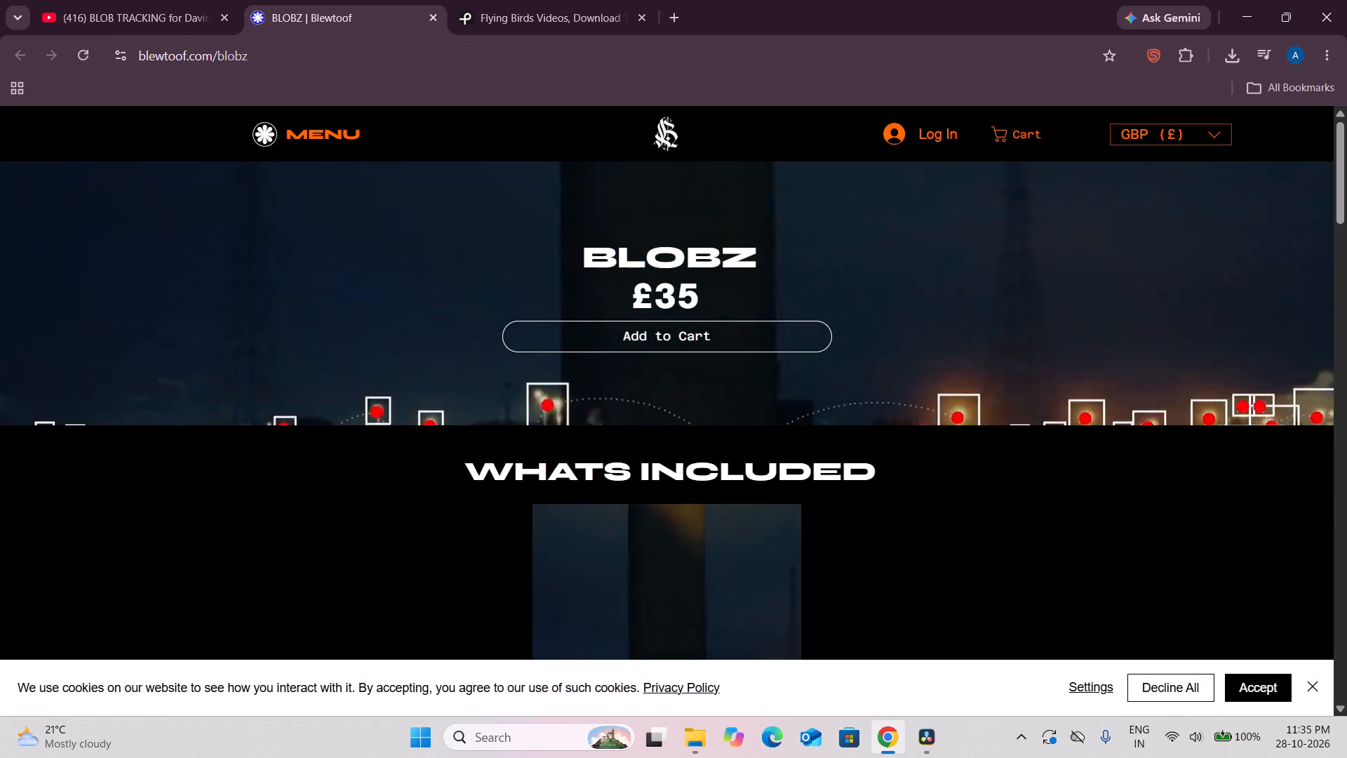
left_click(434, 19)
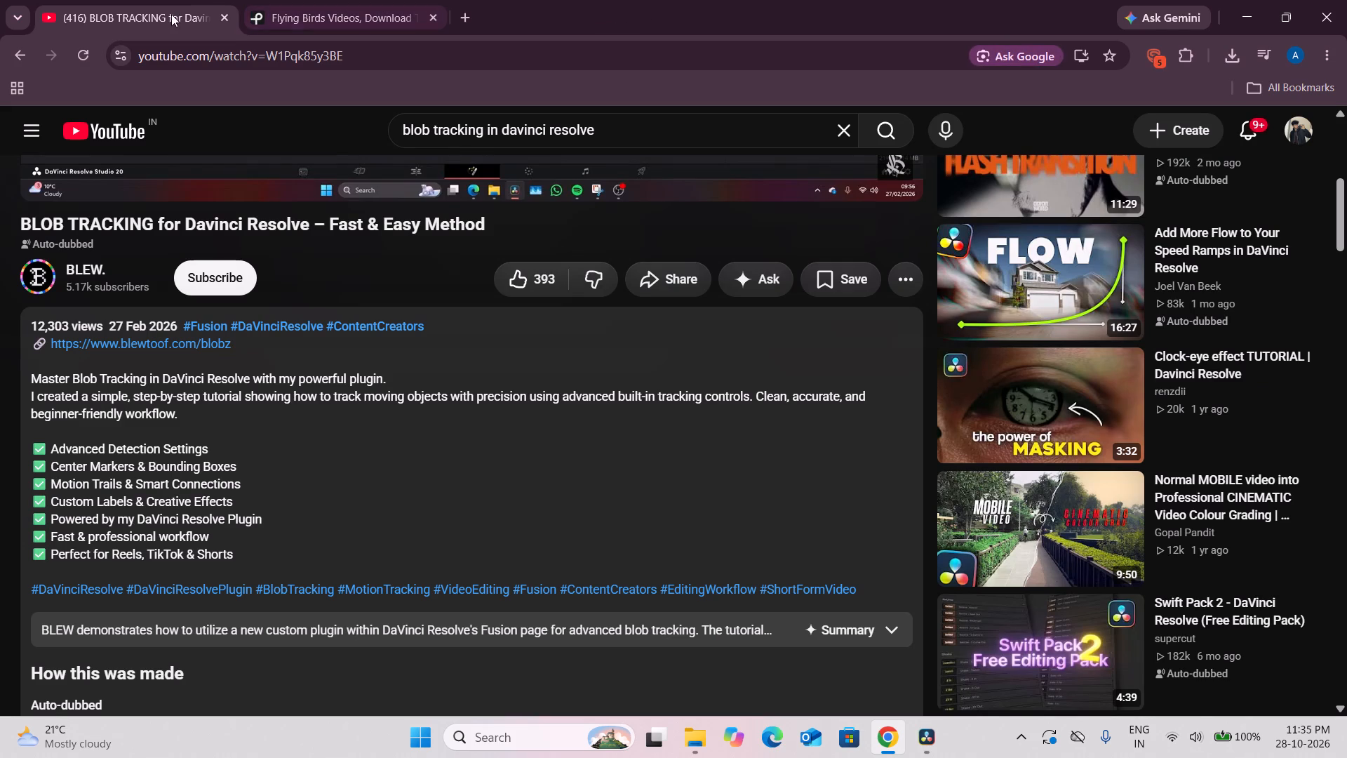
scroll(373, 246, "up", 5)
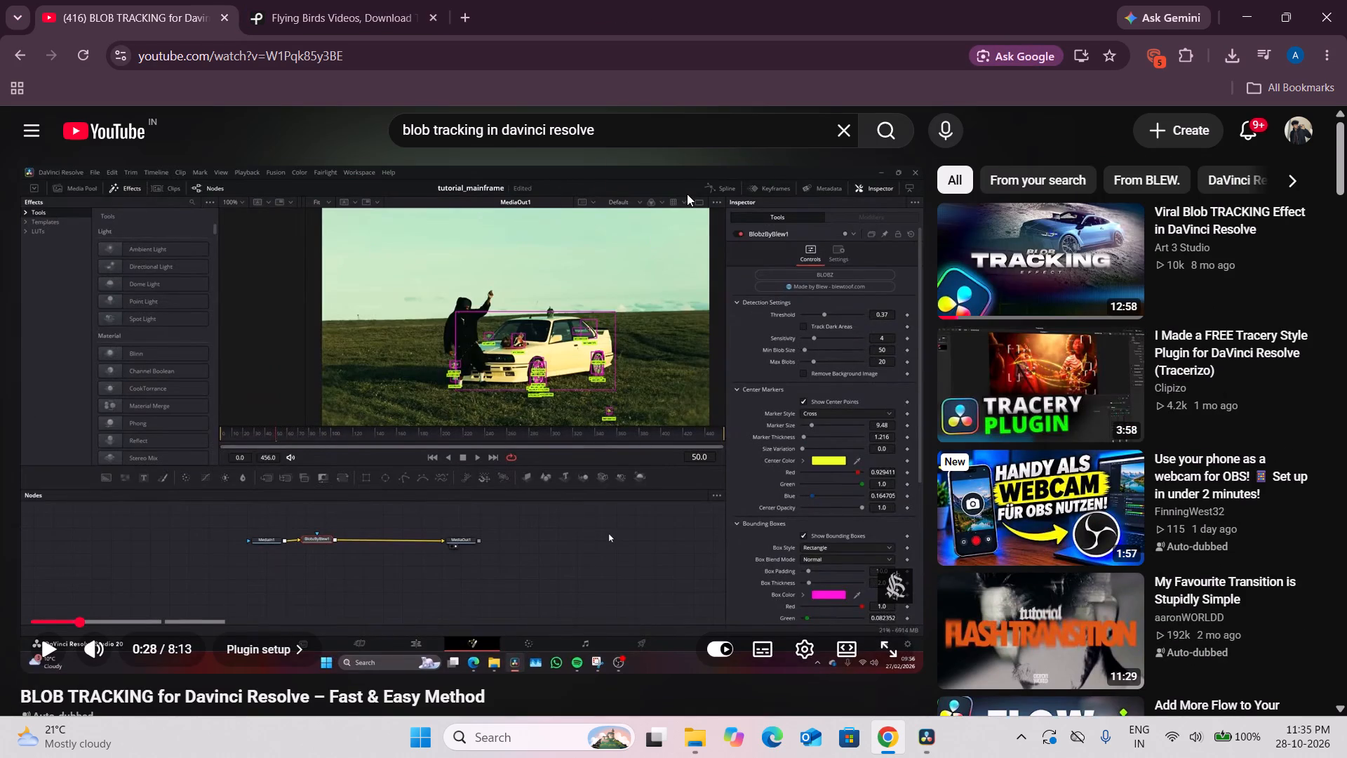
left_click(1250, 10)
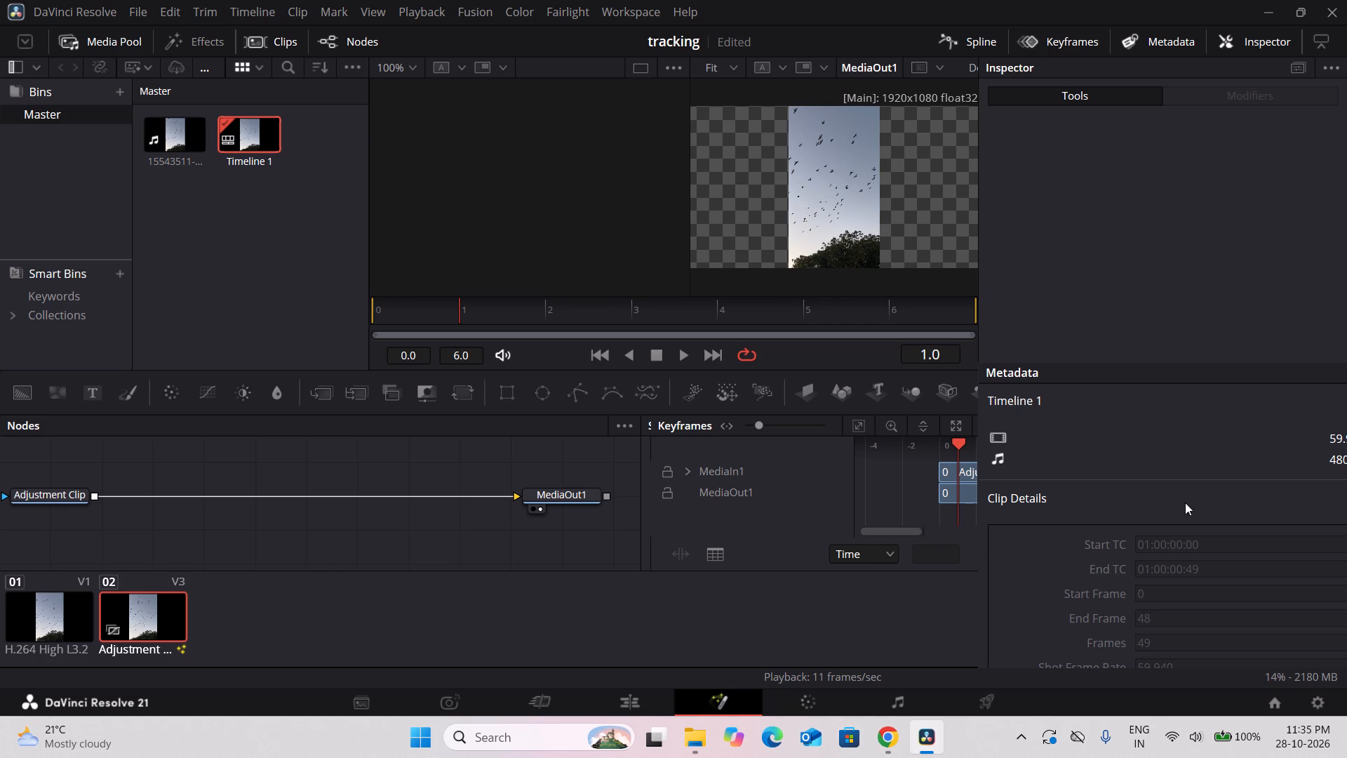
Switch back to Chrome and shorten the YouTube search query to "blob tracking".
left_click(893, 729)
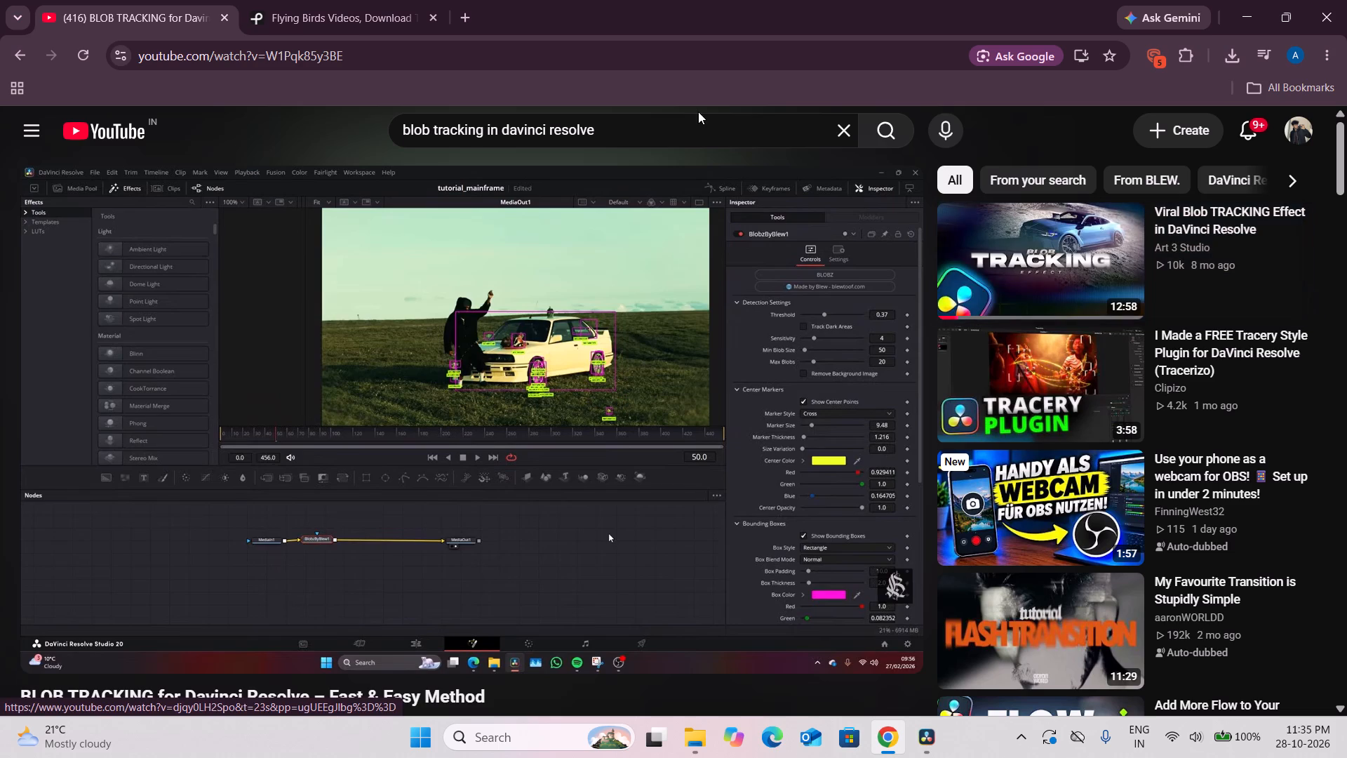
left_click(661, 132)
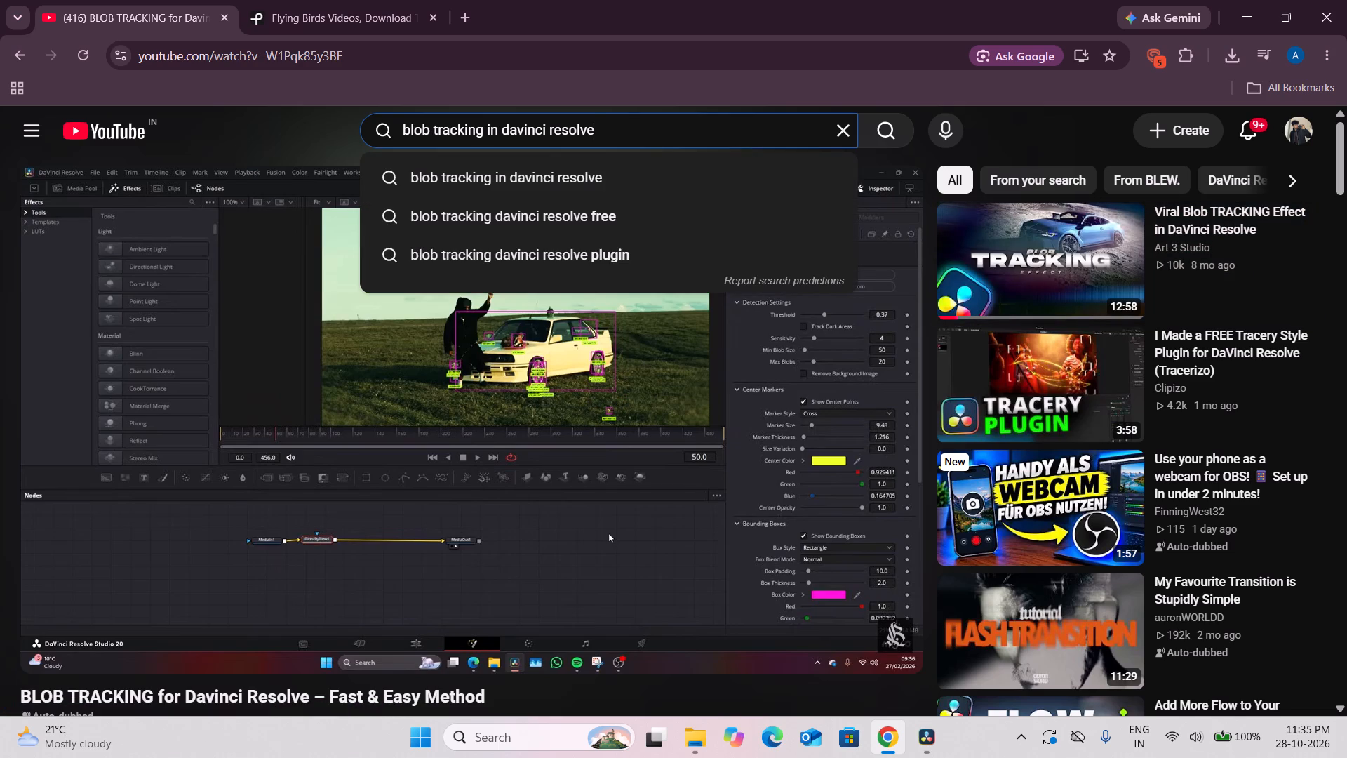
key("BackSpace")
key("BackSpace")
key("BackSpace")
key("BackSpace")
key("BackSpace")
key("BackSpace")
key("BackSpace")
key("BackSpace")
key("BackSpace")
key("BackSpace")
key("BackSpace")
key("BackSpace")
key("BackSpace")
key("BackSpace")
key("BackSpace")
key("BackSpace")
key("BackSpace")
key("BackSpace")
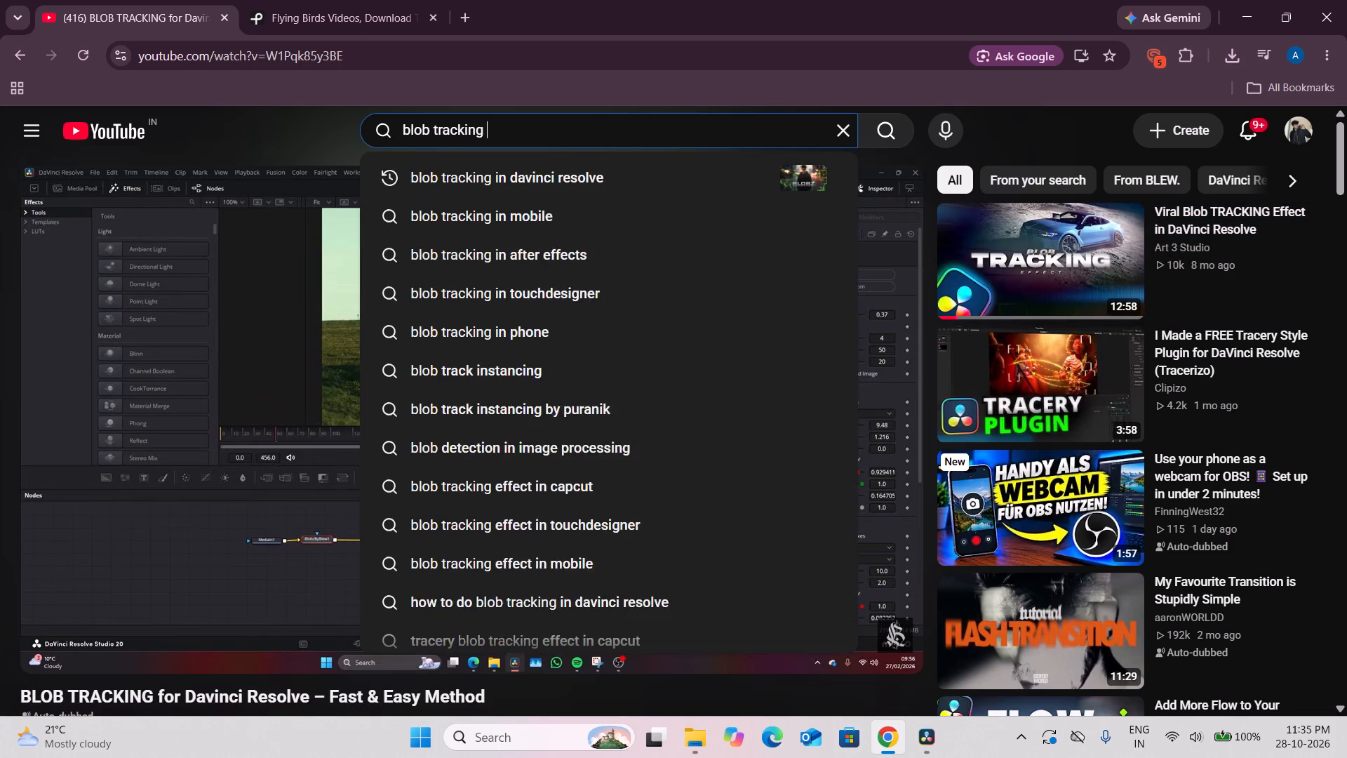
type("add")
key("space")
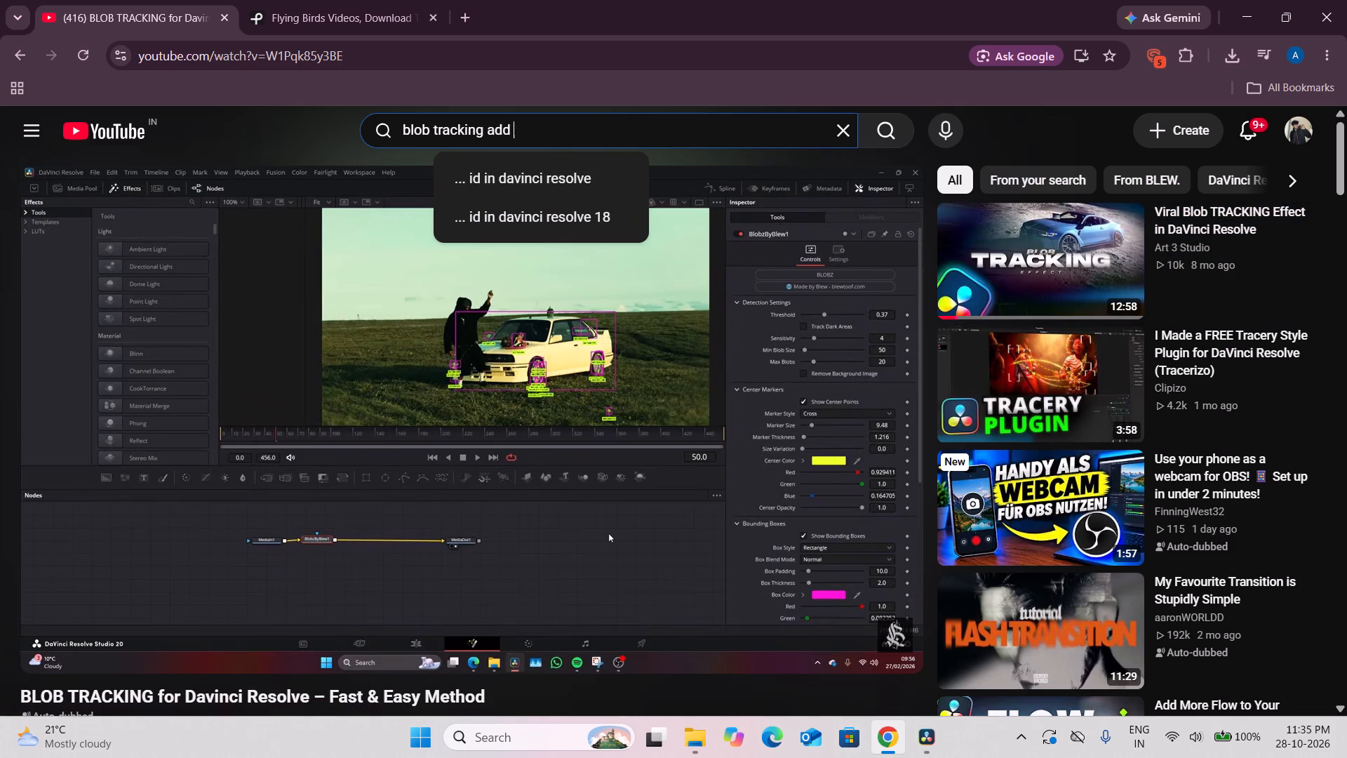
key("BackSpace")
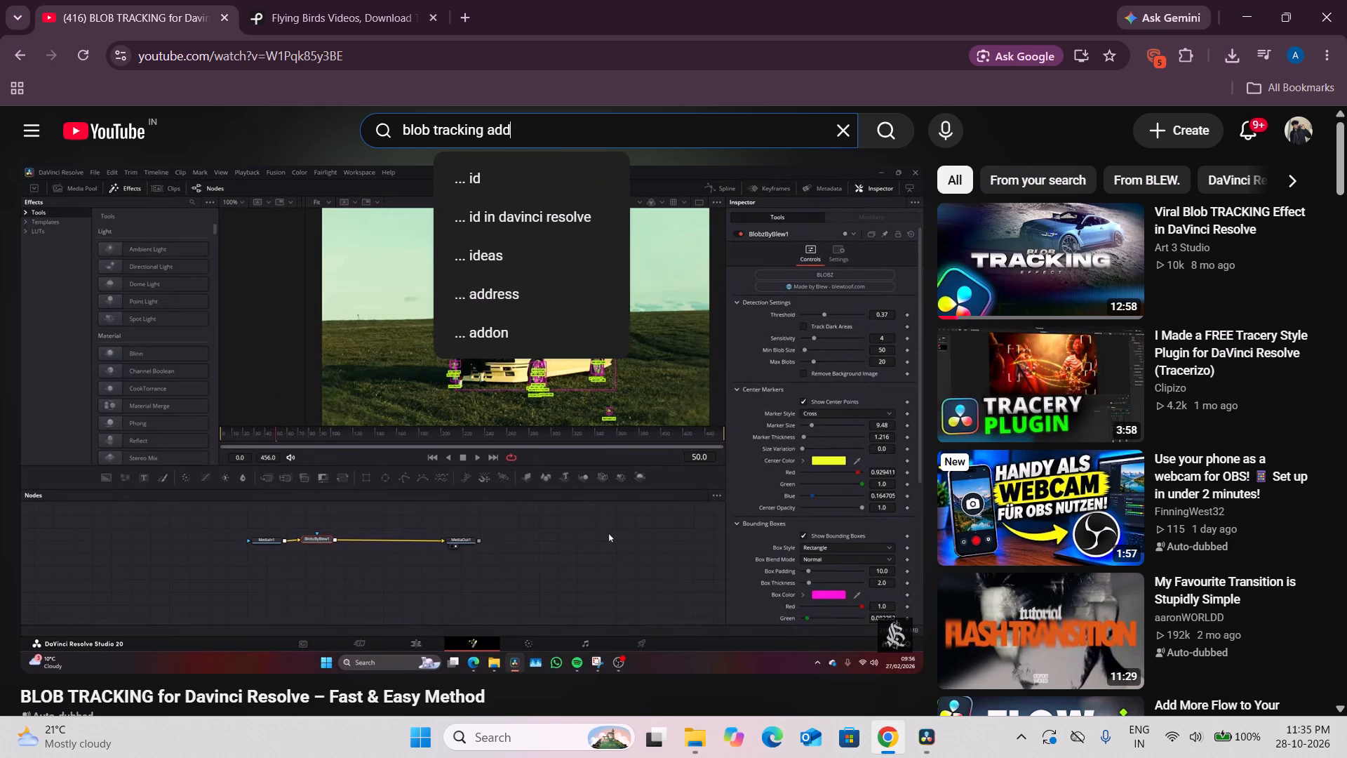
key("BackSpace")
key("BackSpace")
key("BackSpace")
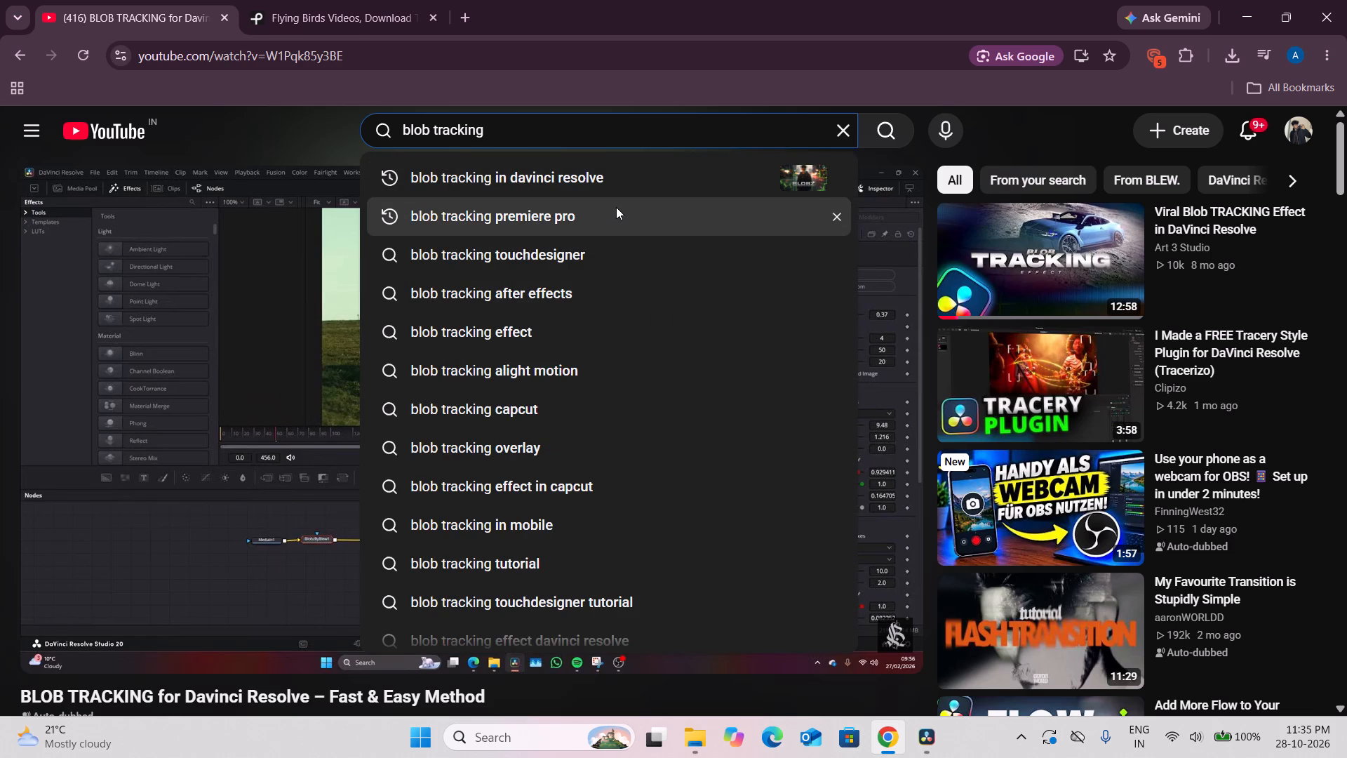
Place the text cursor at the start of the "blob tracking" search query.
left_click(399, 129)
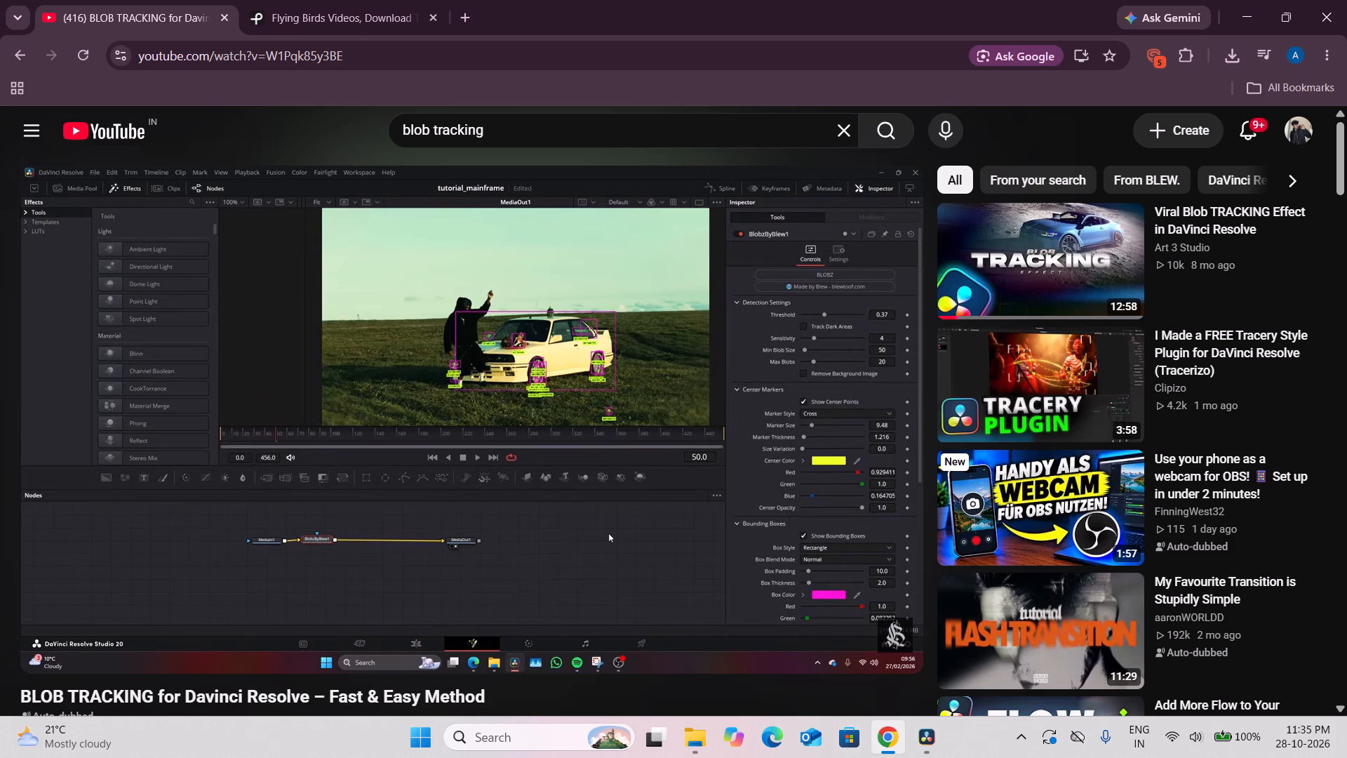
left_click(500, 138)
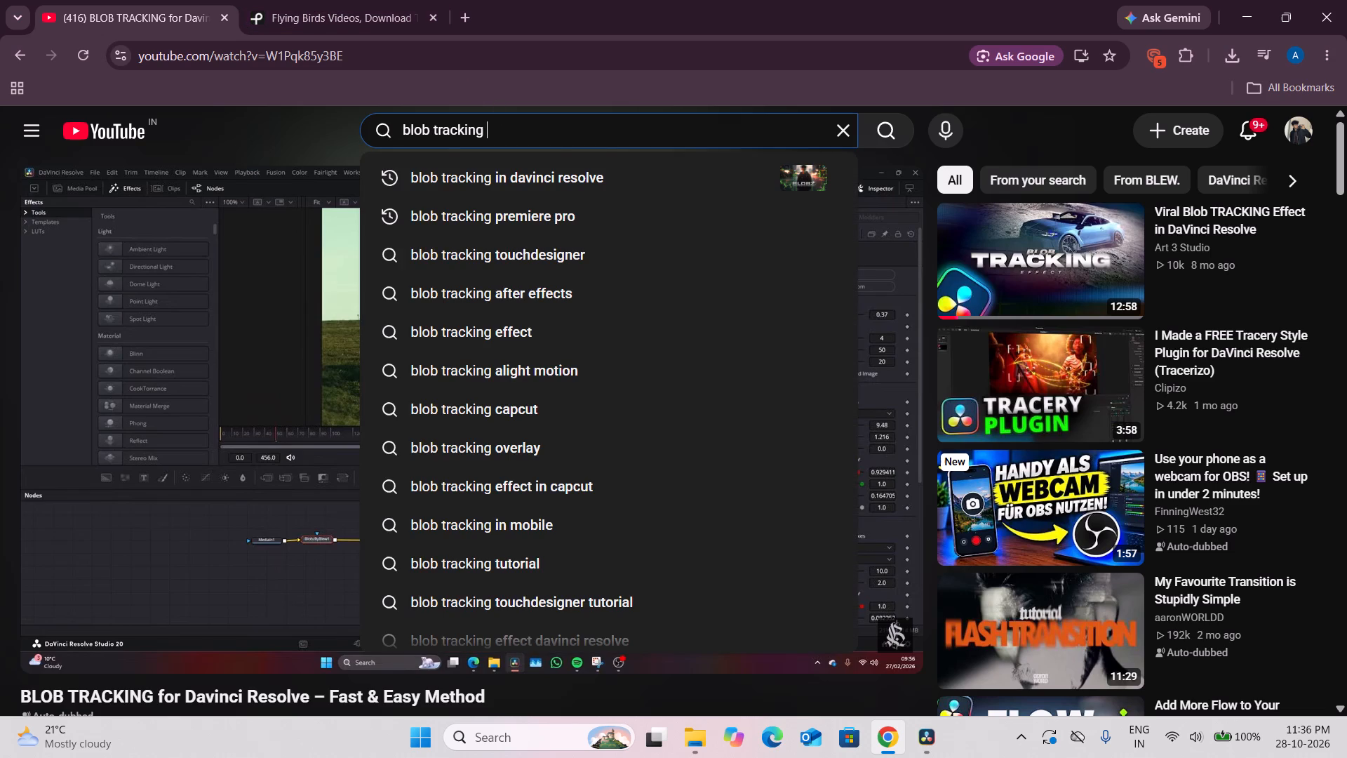
left_click(398, 127)
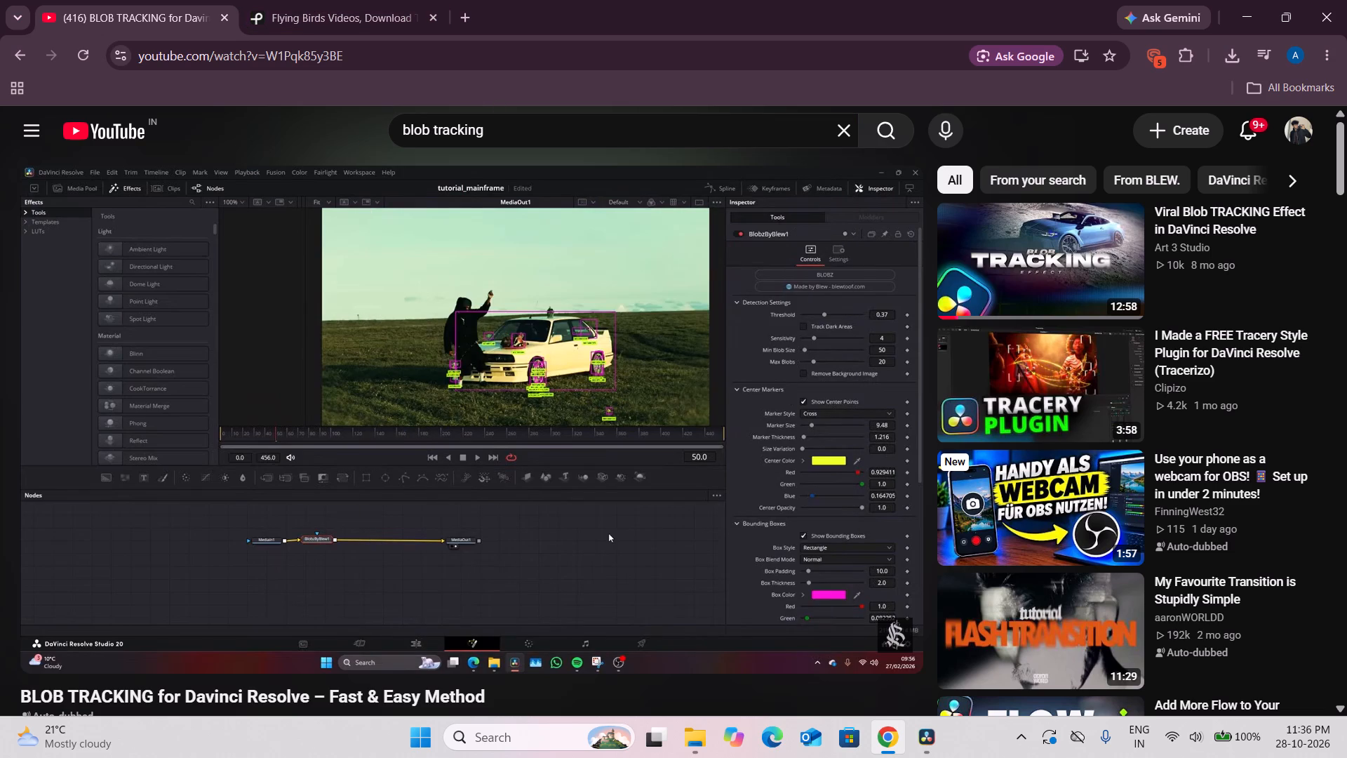
left_click(401, 134)
left_click(401, 134)
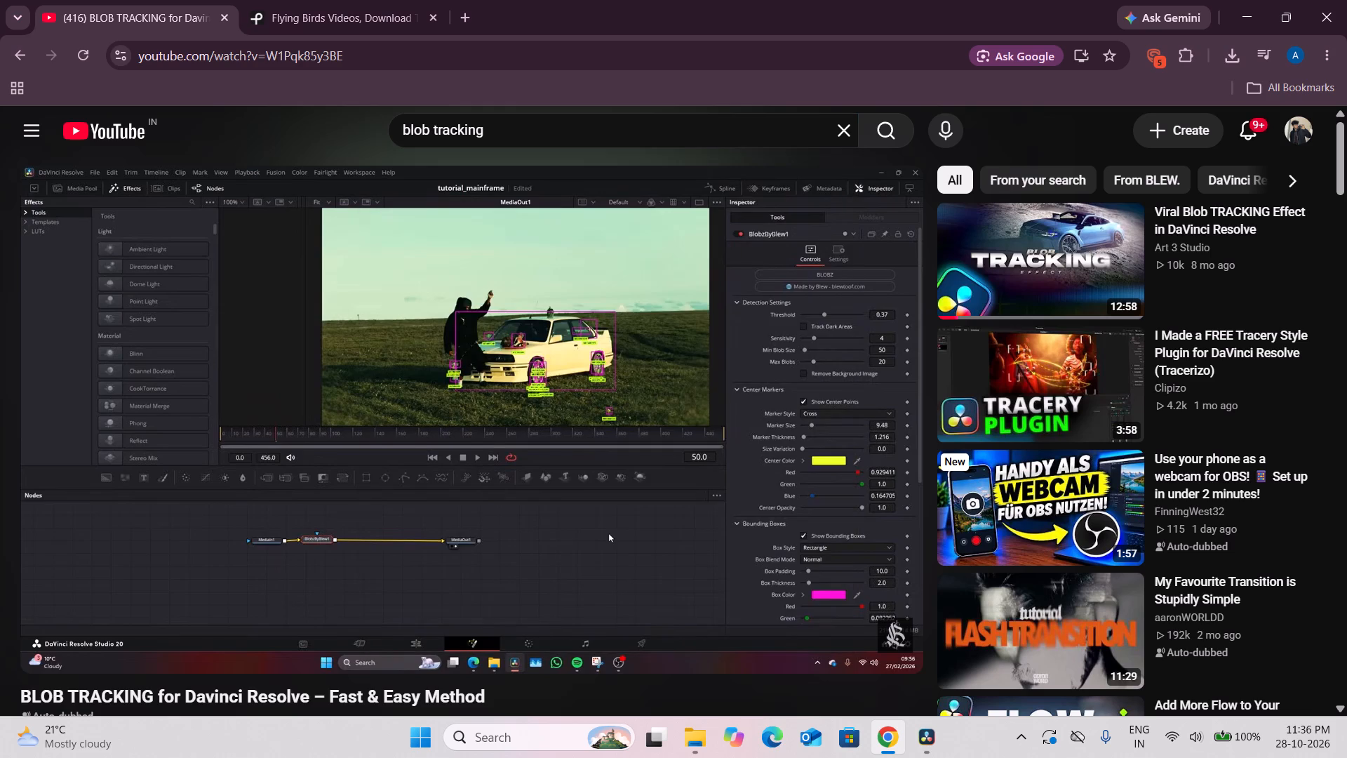
left_click(401, 134)
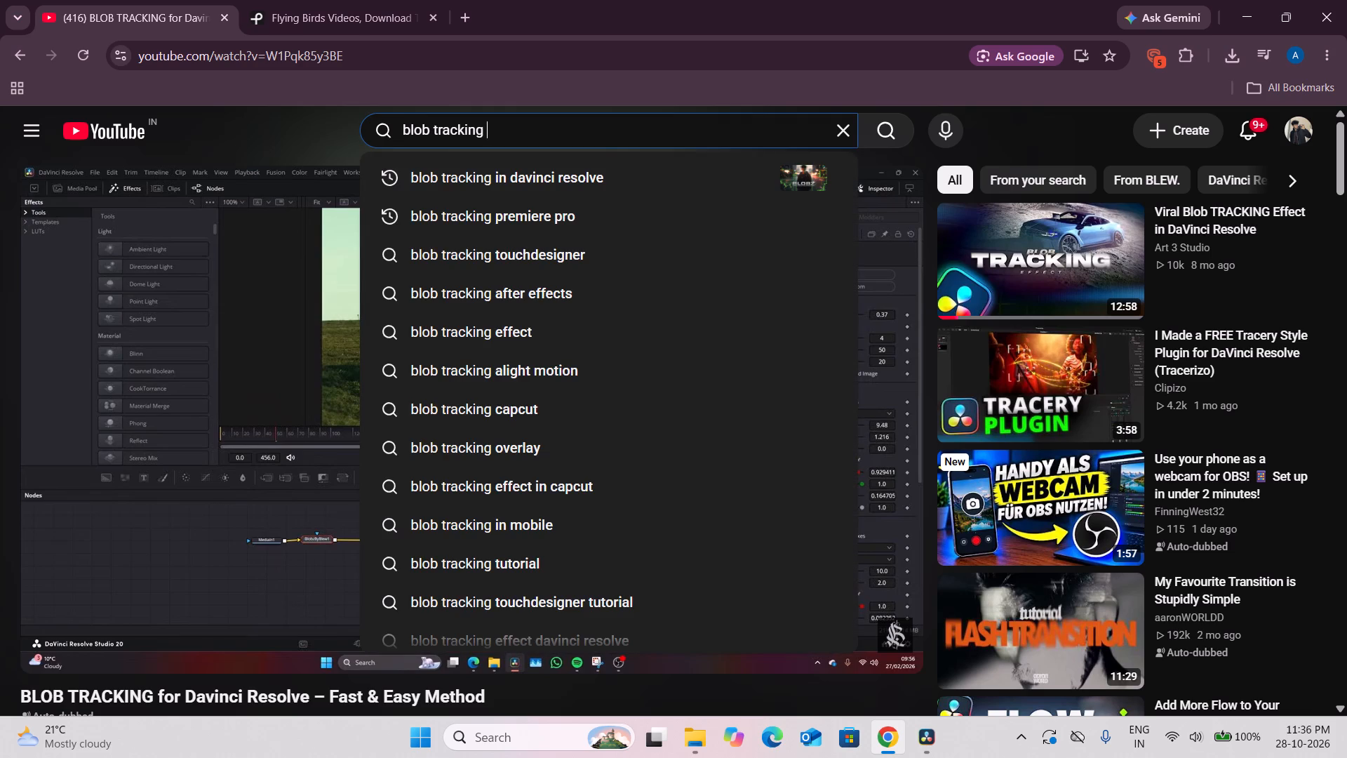